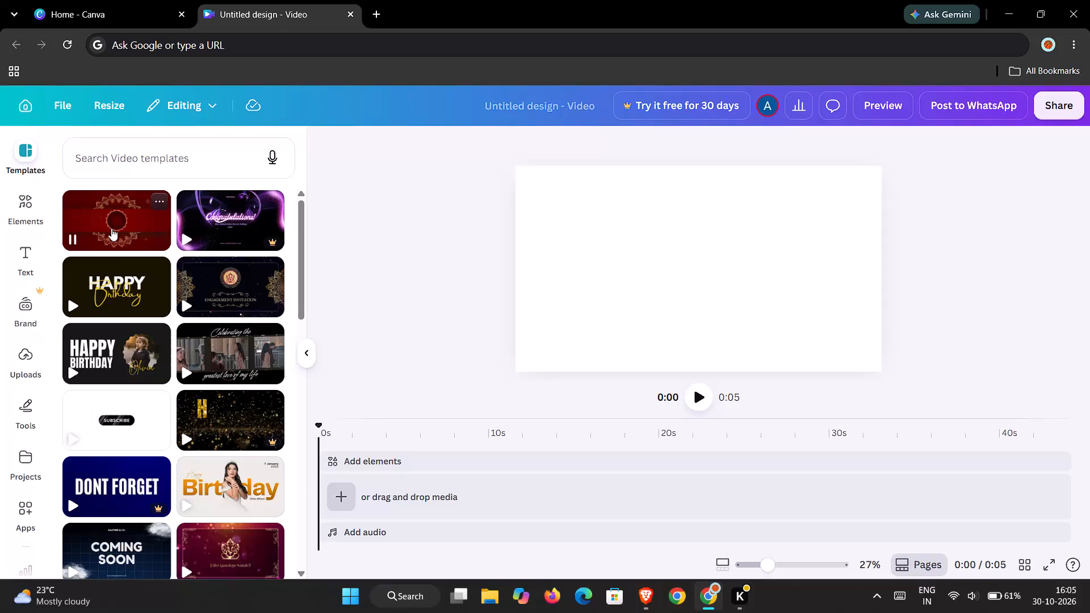
# Open the Red and Gold Traditional Wedding Invitation Video template and add its first page, with the Ganesha emblem, to the timeline.
pyautogui.click(111, 228)
pyautogui.scroll(-1, 167, 328)
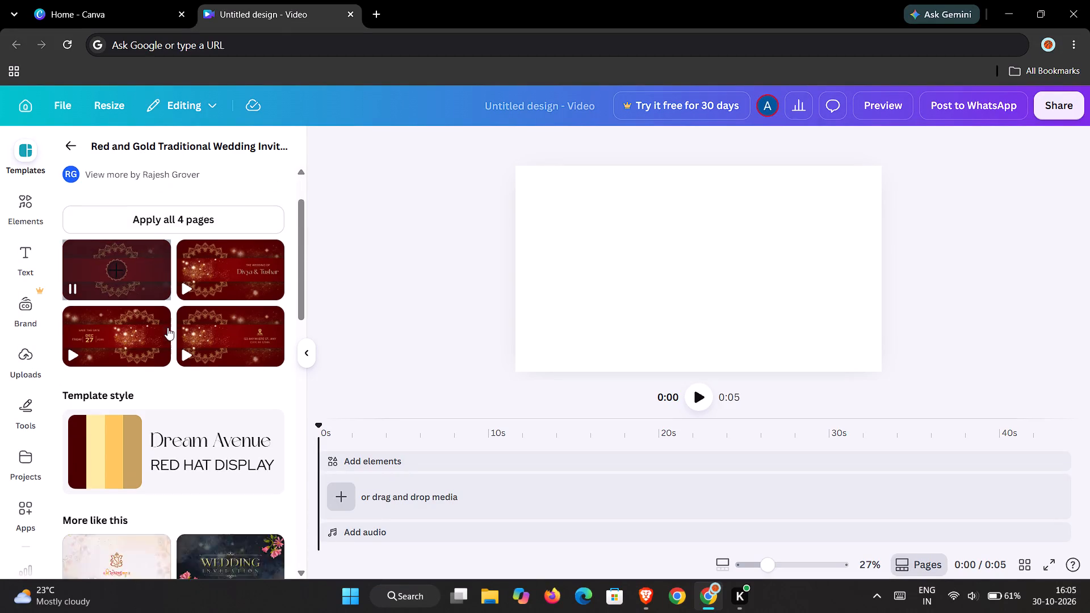
pyautogui.scroll(-3, 167, 328)
pyautogui.scroll(3, 167, 328)
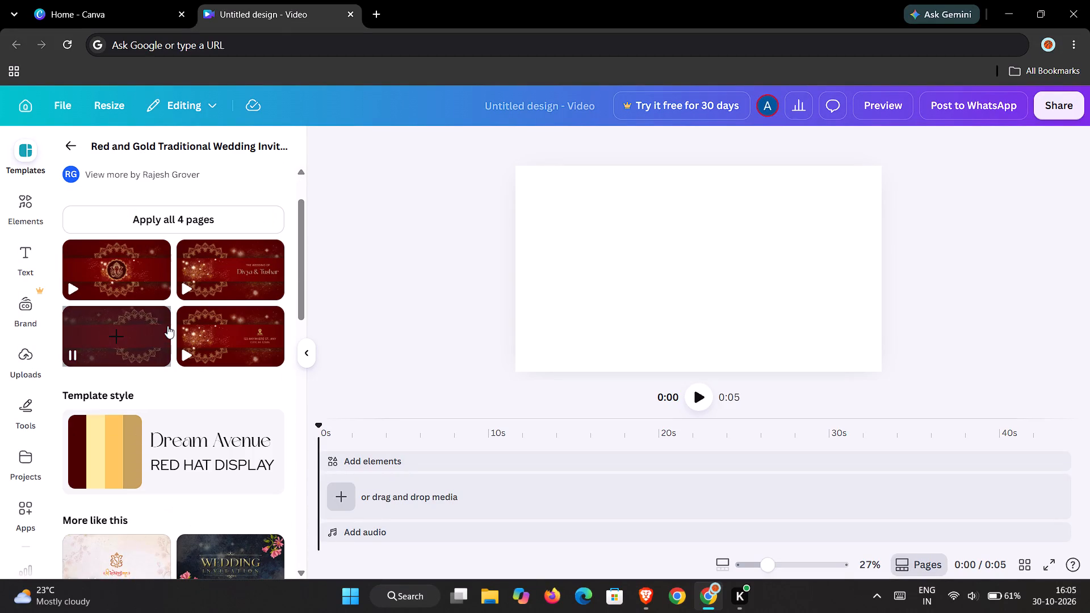
pyautogui.moveTo(98, 268); pyautogui.dragTo(405, 476)
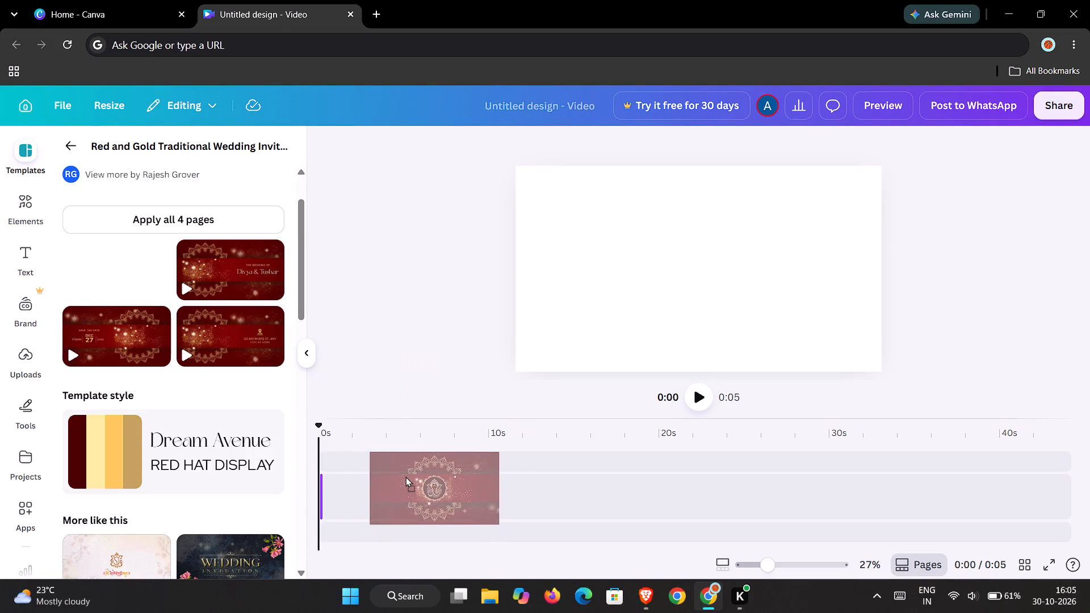
pyautogui.moveTo(405, 476); pyautogui.dragTo(405, 476)
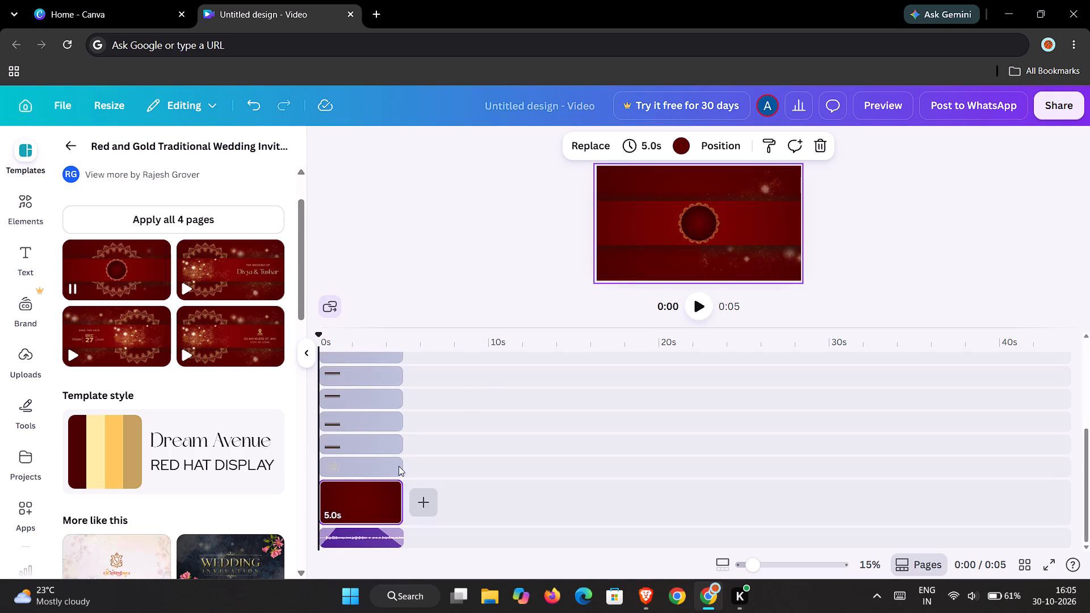
# Enlarge the preview area above the timeline and play the first page.
pyautogui.scroll(6, 392, 470)
pyautogui.scroll(4, 422, 409)
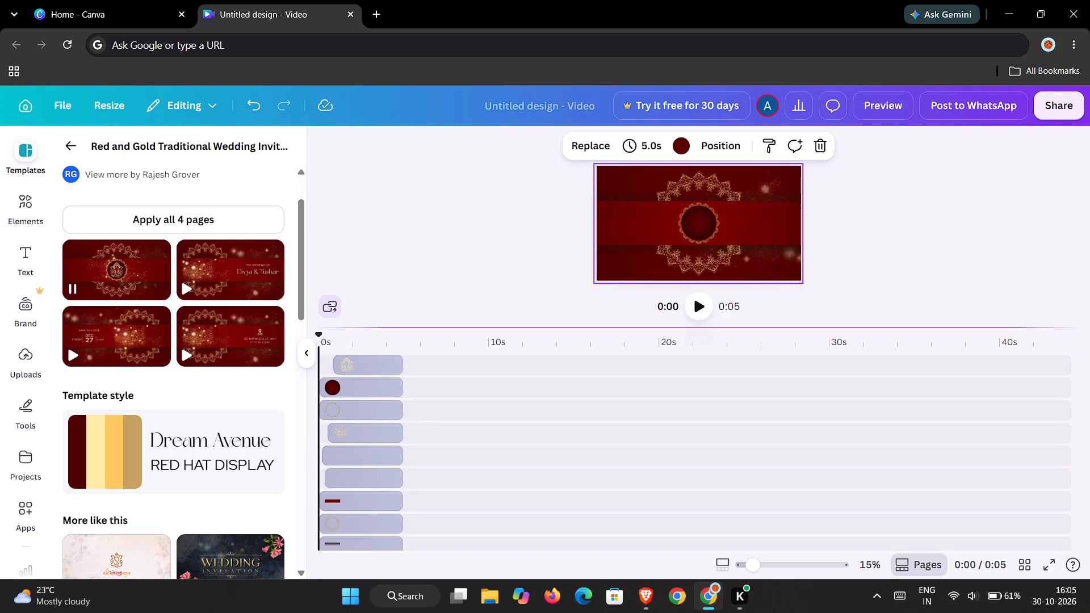
pyautogui.moveTo(626, 329); pyautogui.dragTo(630, 402)
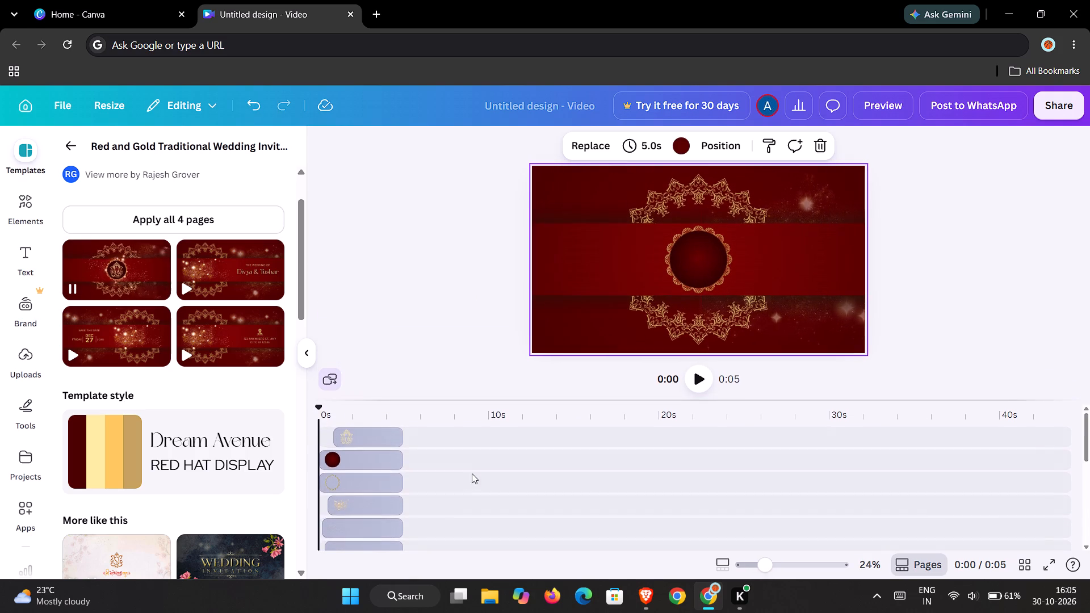
pyautogui.scroll(-8, 468, 476)
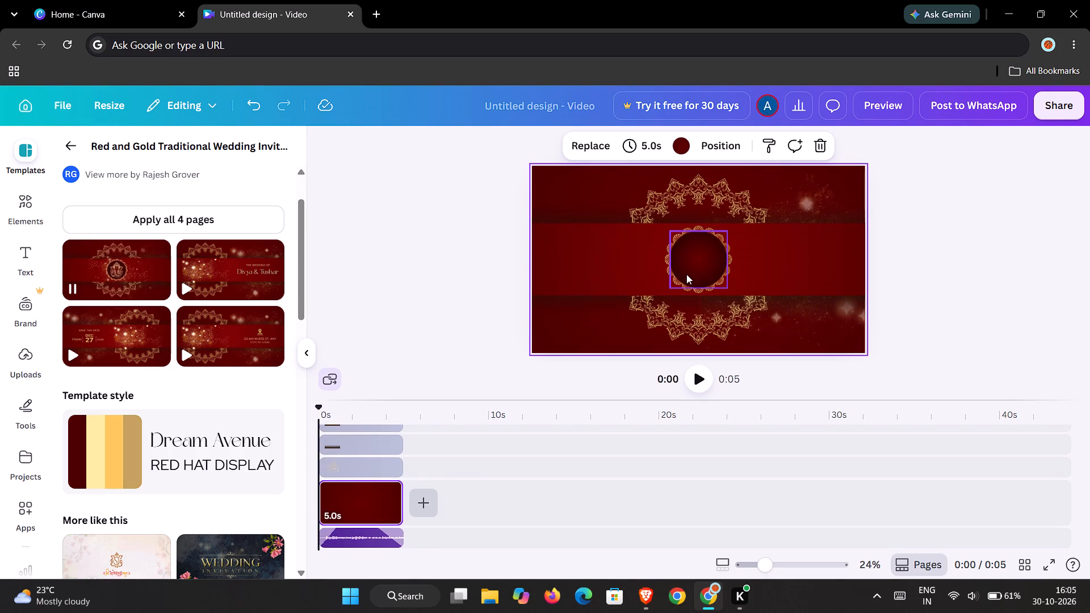
pyautogui.click(697, 377)
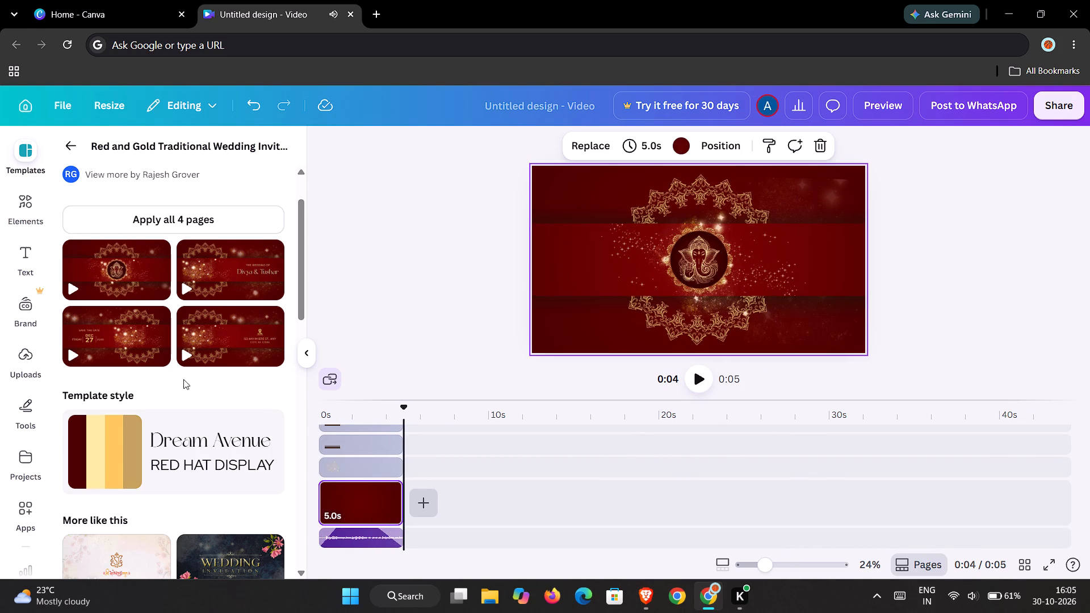
# Add the template's second page, "The Wedding Of" with the couple's names, after the first page in the timeline.
pyautogui.scroll(-1, 183, 379)
pyautogui.scroll(1, 187, 374)
pyautogui.moveTo(237, 271); pyautogui.dragTo(488, 475)
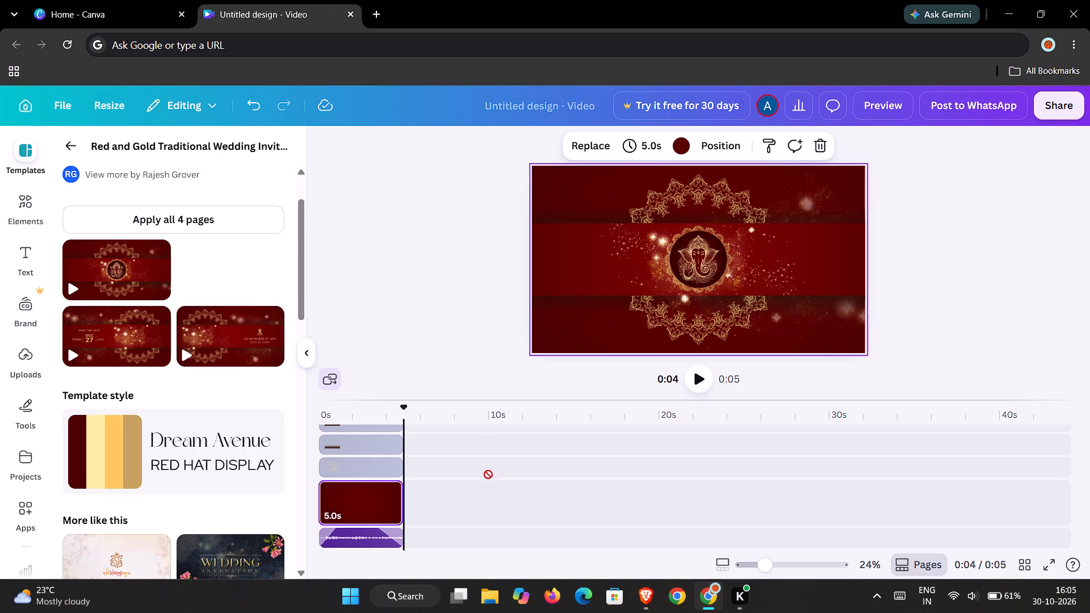
pyautogui.moveTo(488, 475); pyautogui.dragTo(502, 495)
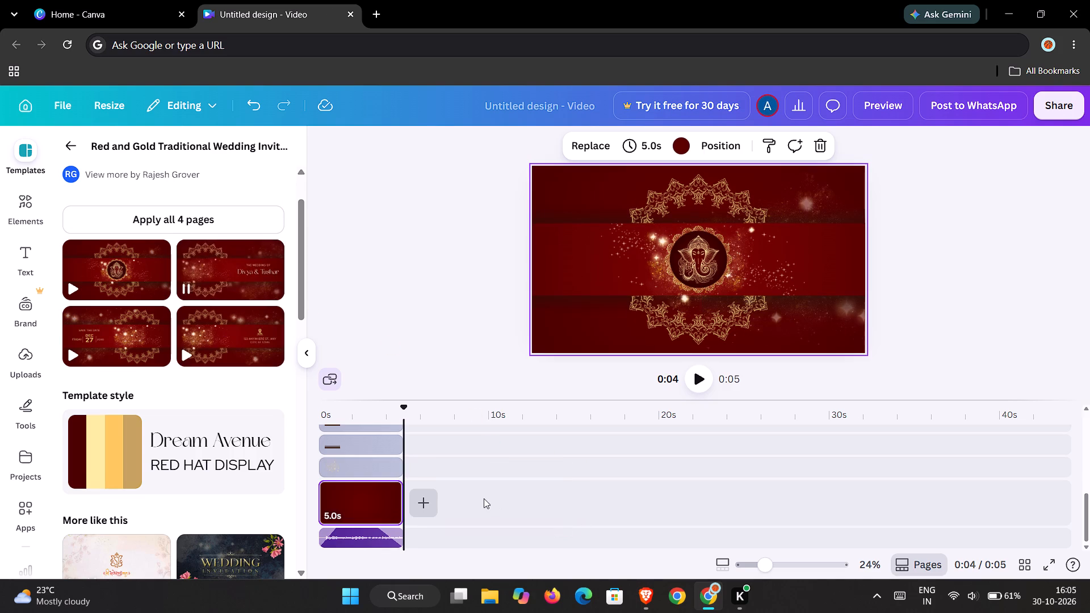
pyautogui.scroll(-4, 475, 472)
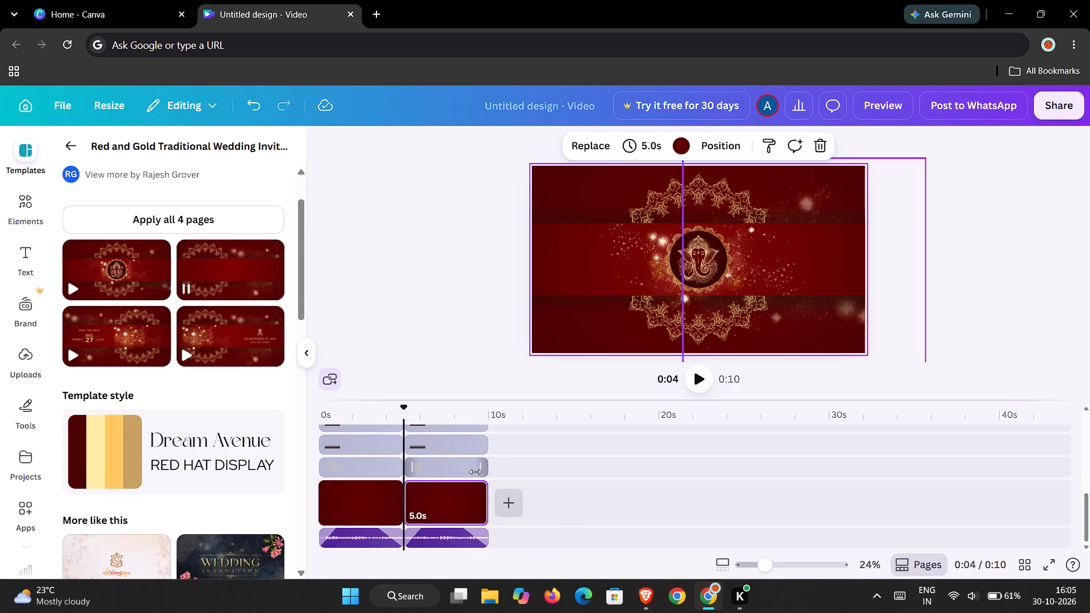
# Play the two-page video to review the second page, resizing the preview to about 27% zoom.
pyautogui.moveTo(680, 398); pyautogui.dragTo(686, 363)
pyautogui.click(698, 350)
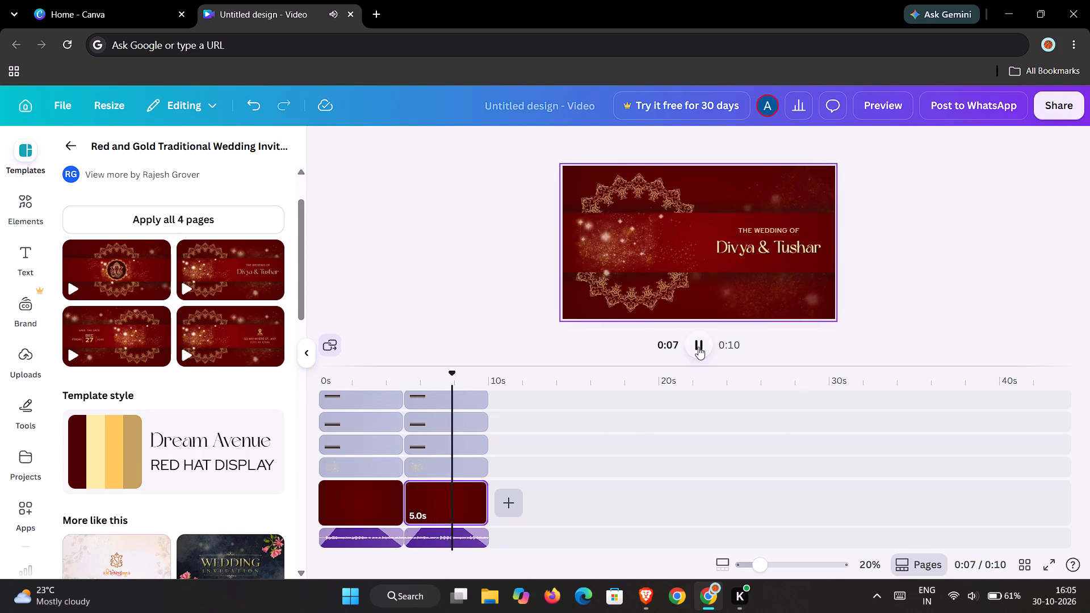
pyautogui.click(698, 347)
pyautogui.moveTo(640, 367); pyautogui.dragTo(651, 406)
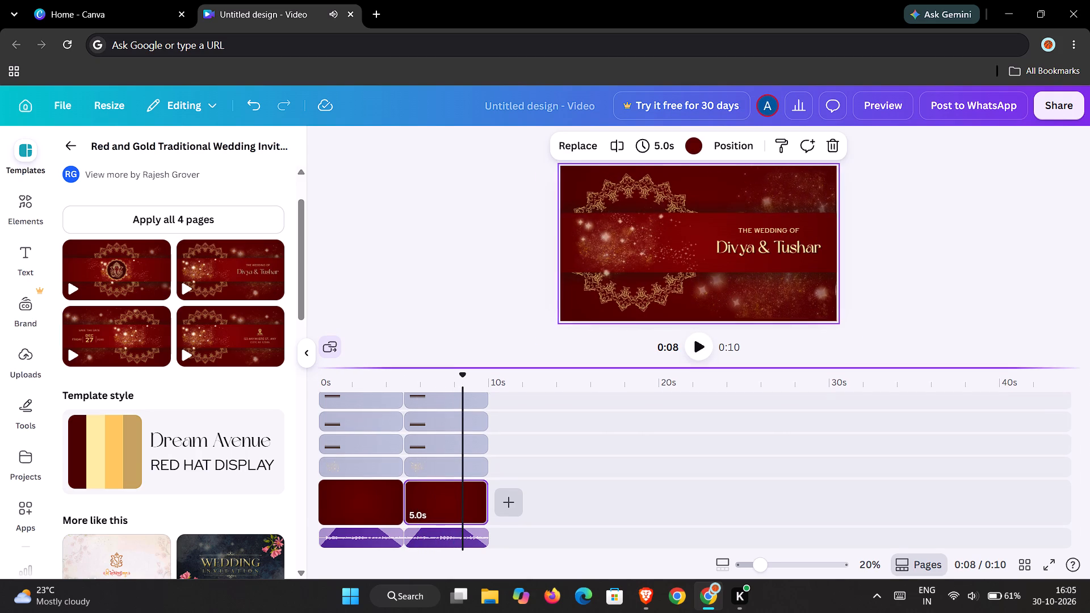
pyautogui.moveTo(651, 406); pyautogui.dragTo(652, 423)
pyautogui.scroll(-5, 551, 518)
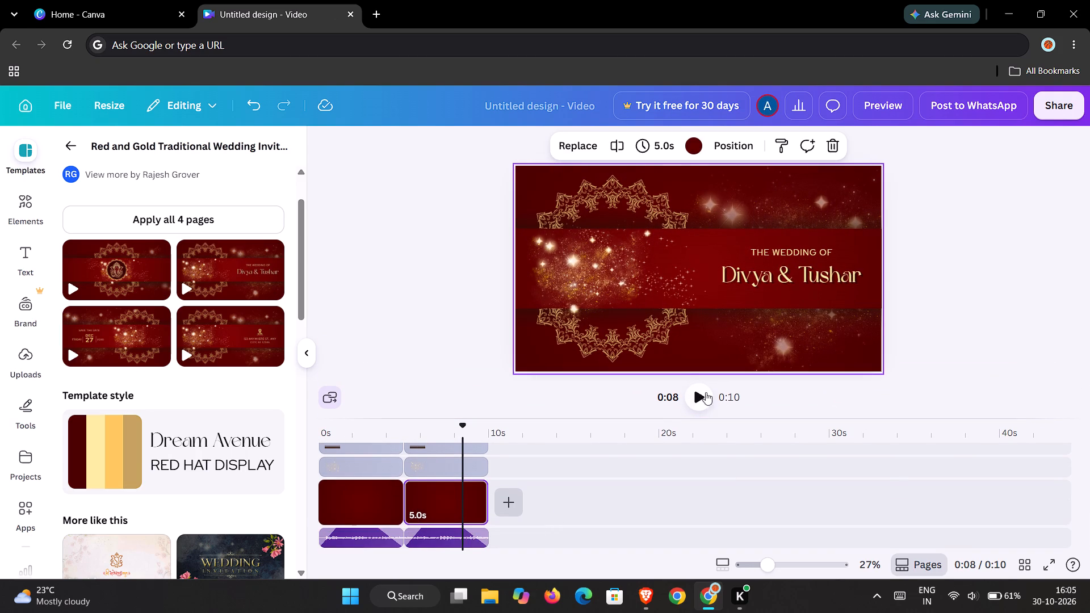
pyautogui.click(691, 394)
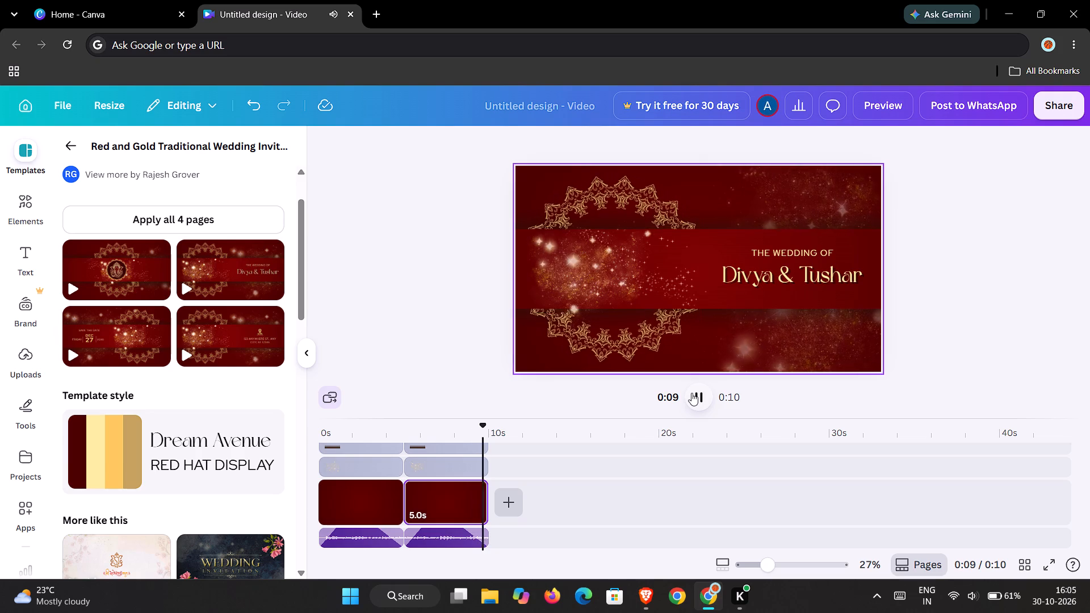
pyautogui.click(692, 393)
pyautogui.click(692, 393)
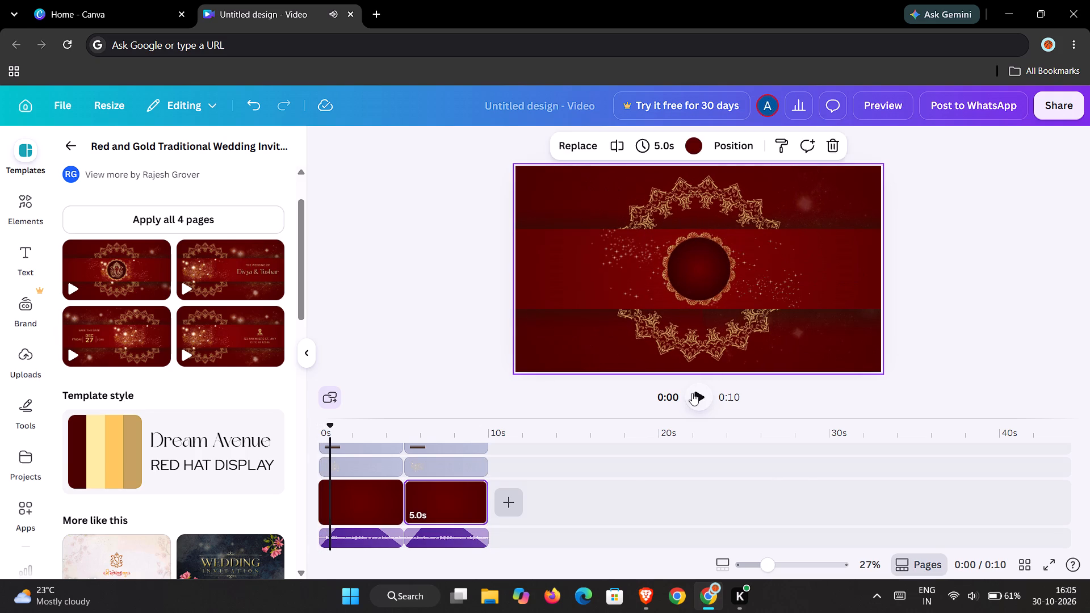
# Go to about 7 seconds and replace the couple's names under "The Wedding Of" with "Light & Love".
pyautogui.moveTo(334, 427); pyautogui.dragTo(449, 434)
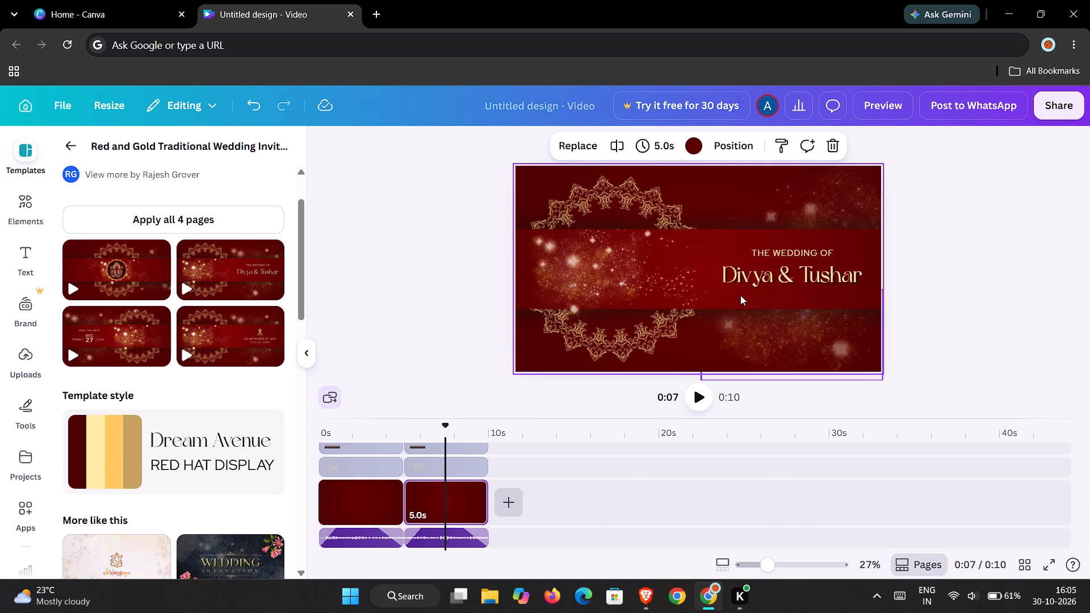
pyautogui.click(802, 249)
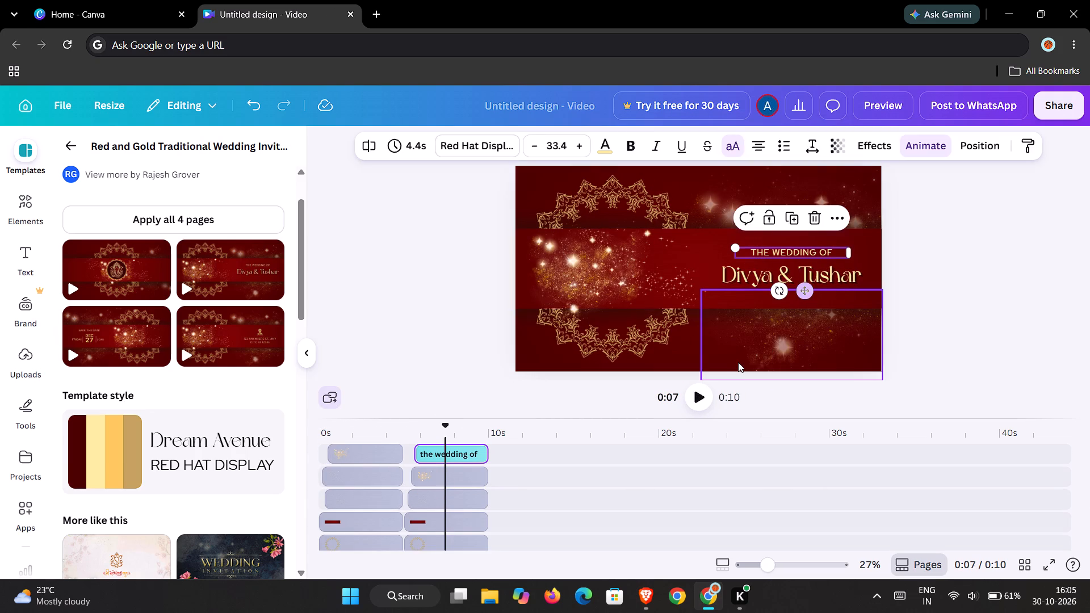
pyautogui.scroll(4, 472, 492)
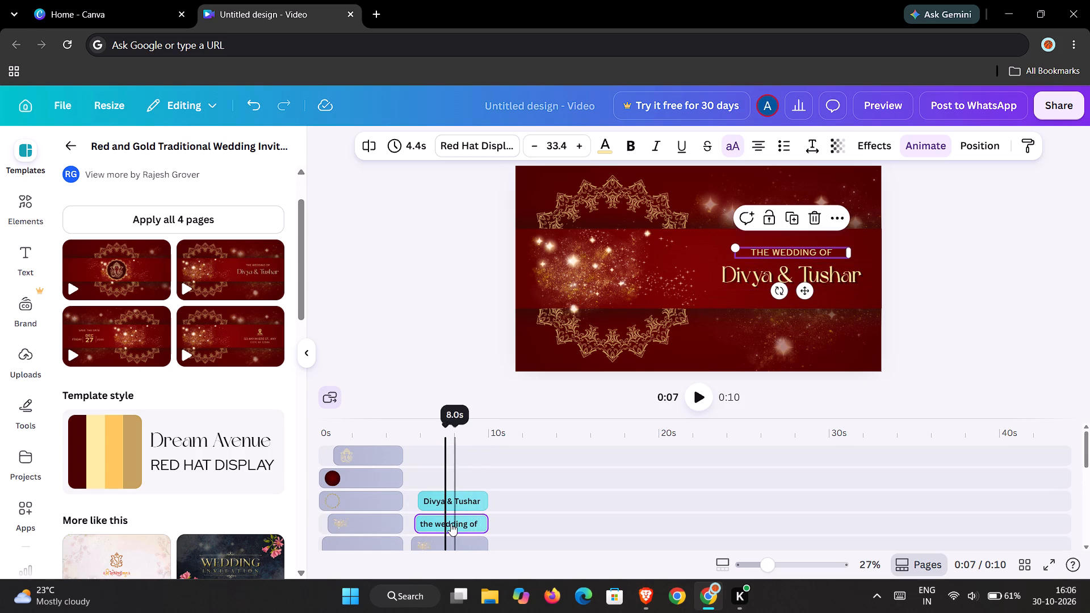
pyautogui.click(833, 275)
pyautogui.doubleClick(851, 275)
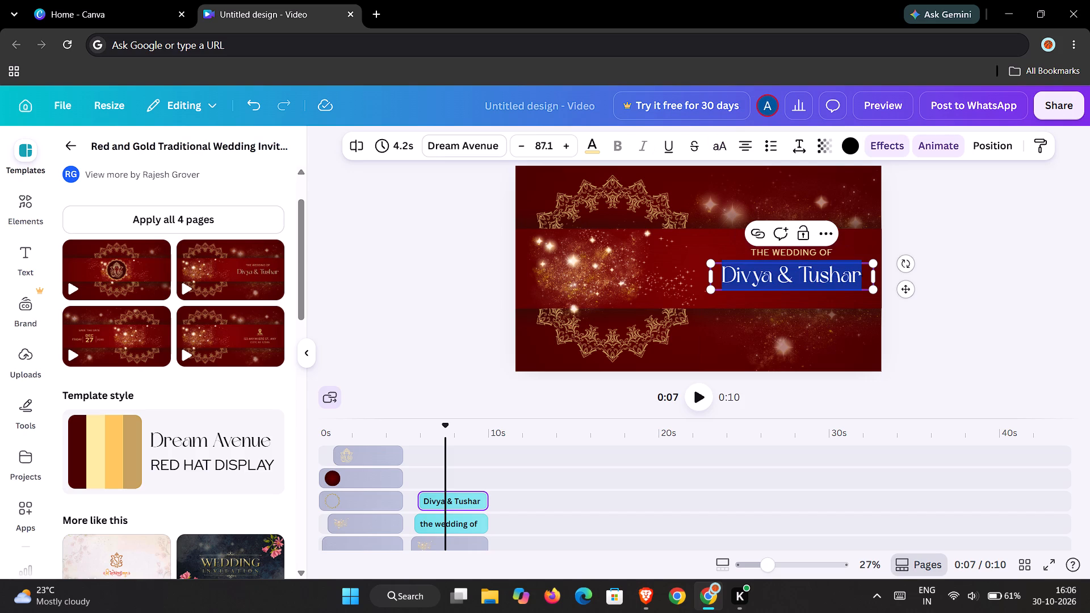
pyautogui.press('BackSpace')
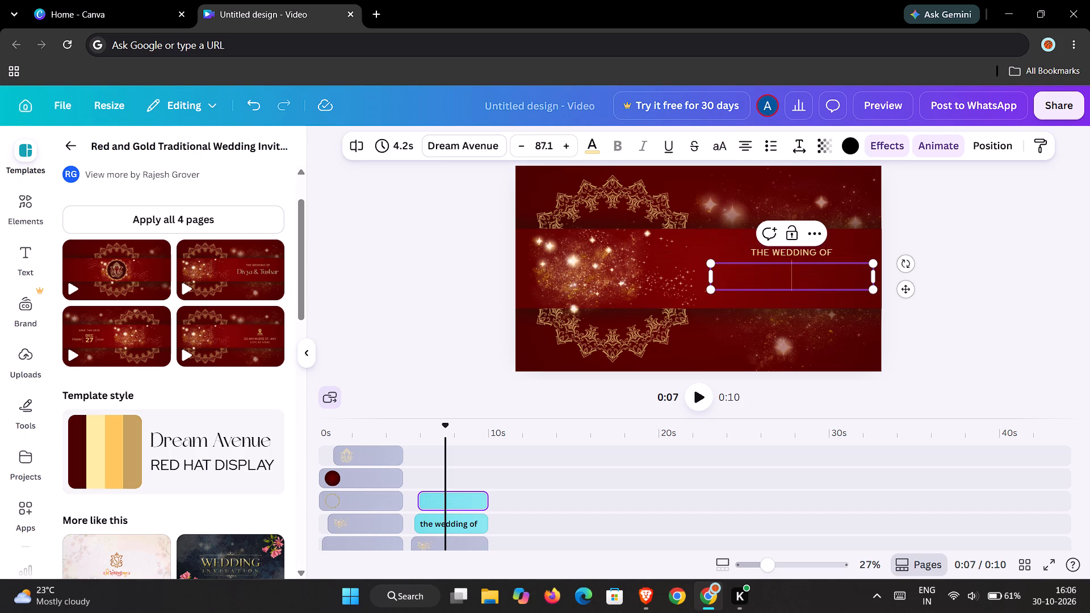
pyautogui.press('u')
pyautogui.press('BackSpace')
pyautogui.write('Li')
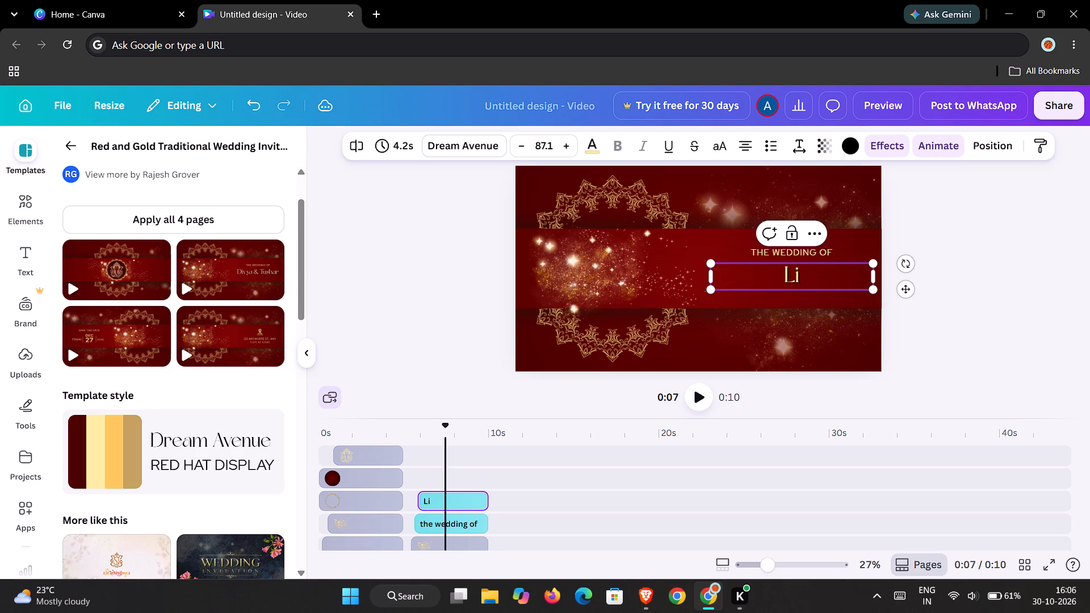
pyautogui.write('ght')
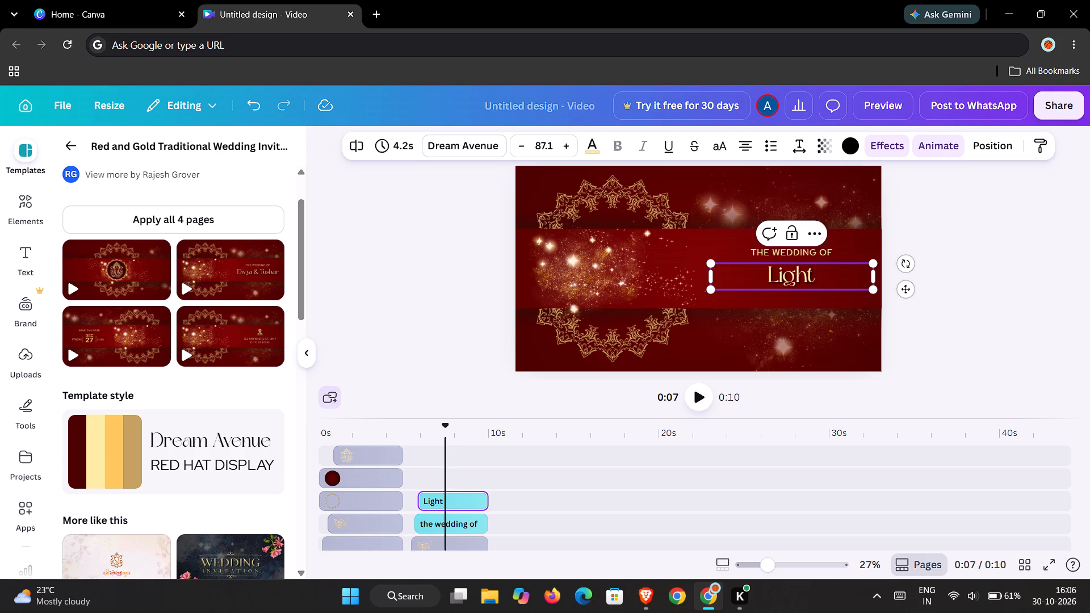
pyautogui.press('space')
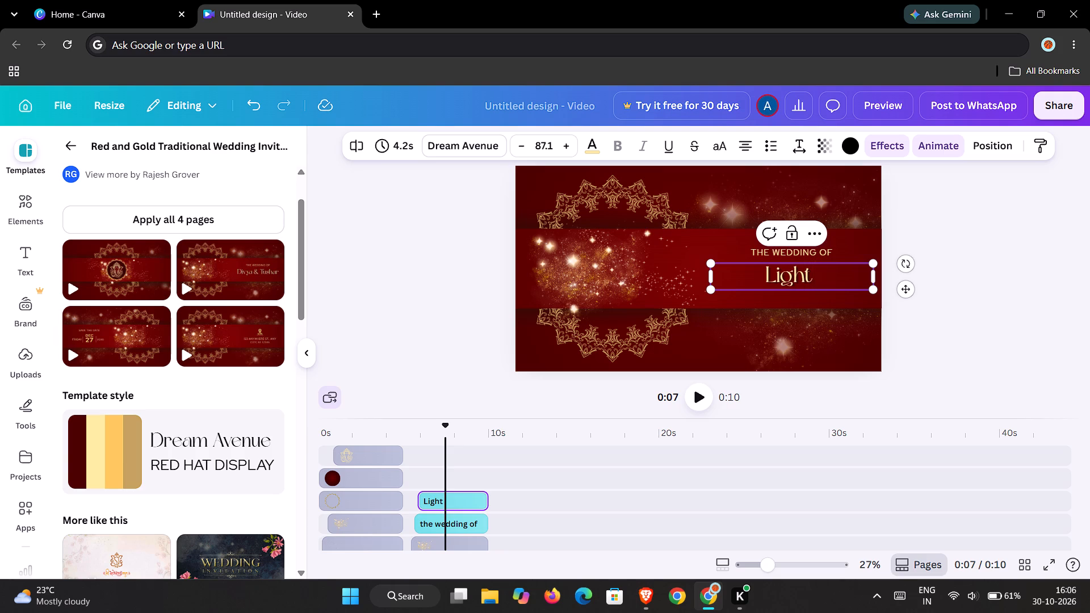
pyautogui.hotkey('shift', '&')
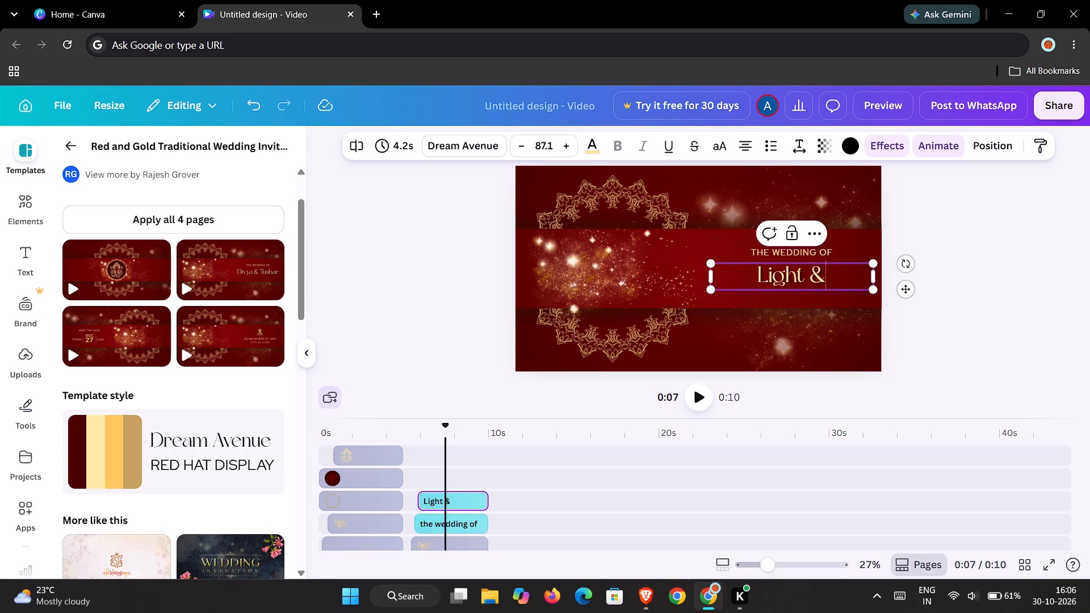
pyautogui.press('space')
pyautogui.write('Love')
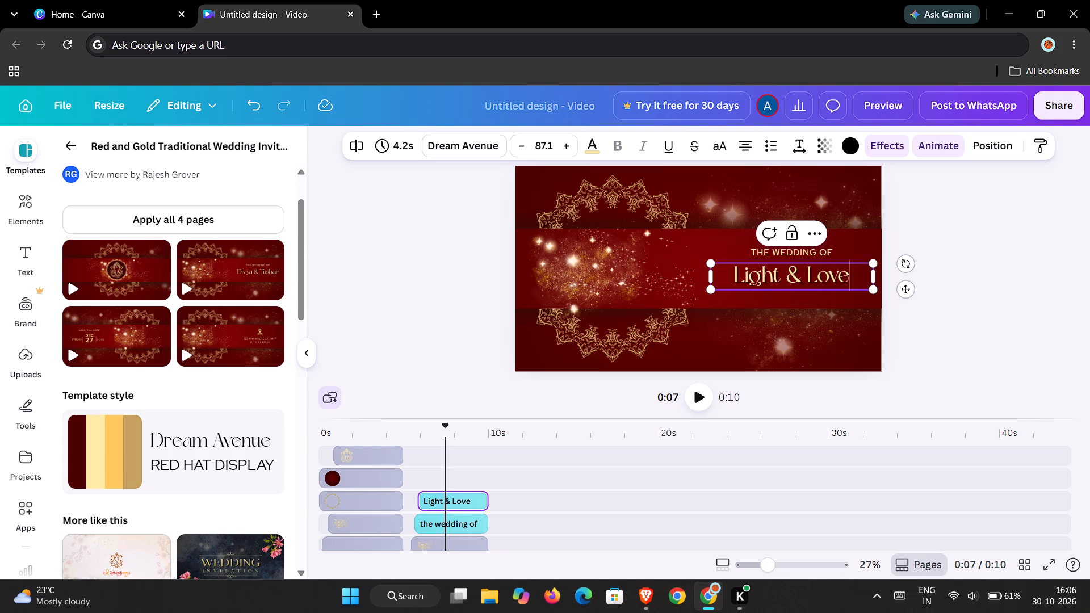
pyautogui.click(814, 253)
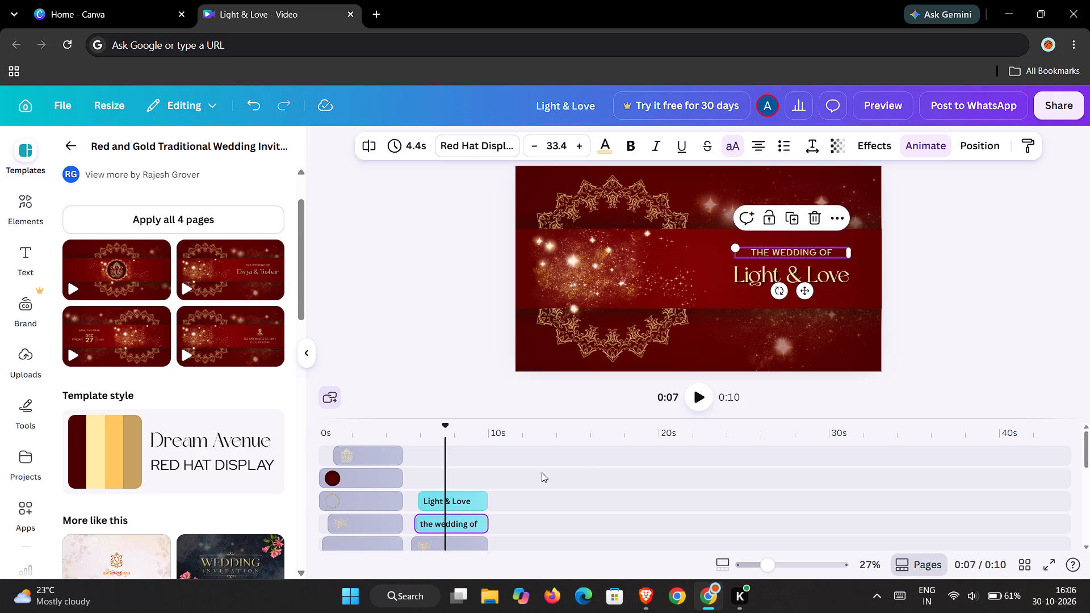
# Move through the second page to about 9 seconds and add the template's third page, "Save the date", after it in the timeline.
pyautogui.moveTo(446, 426); pyautogui.dragTo(473, 429)
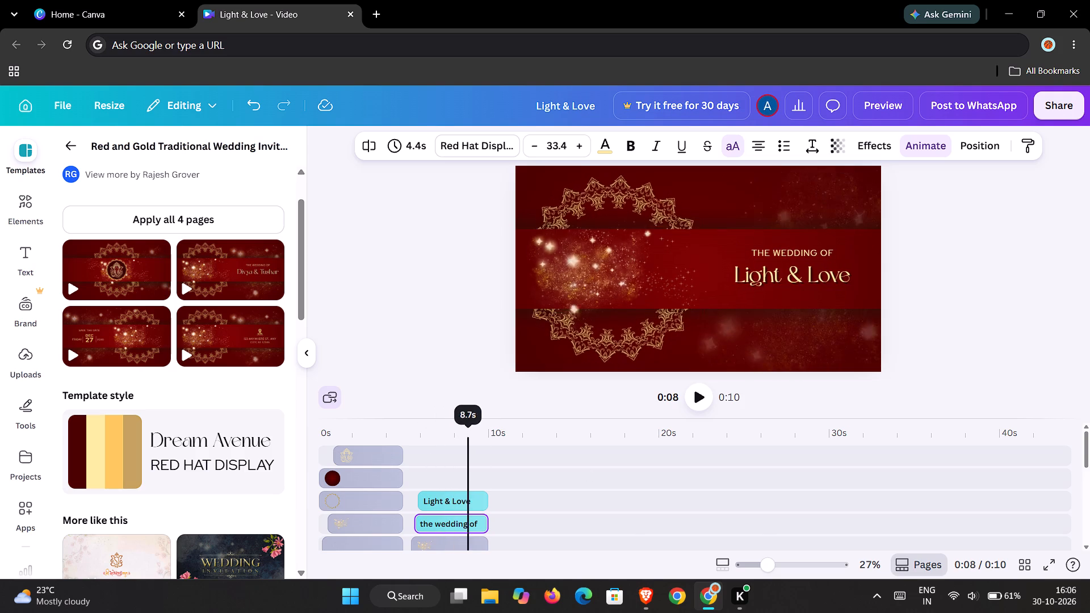
pyautogui.moveTo(473, 429); pyautogui.dragTo(478, 436)
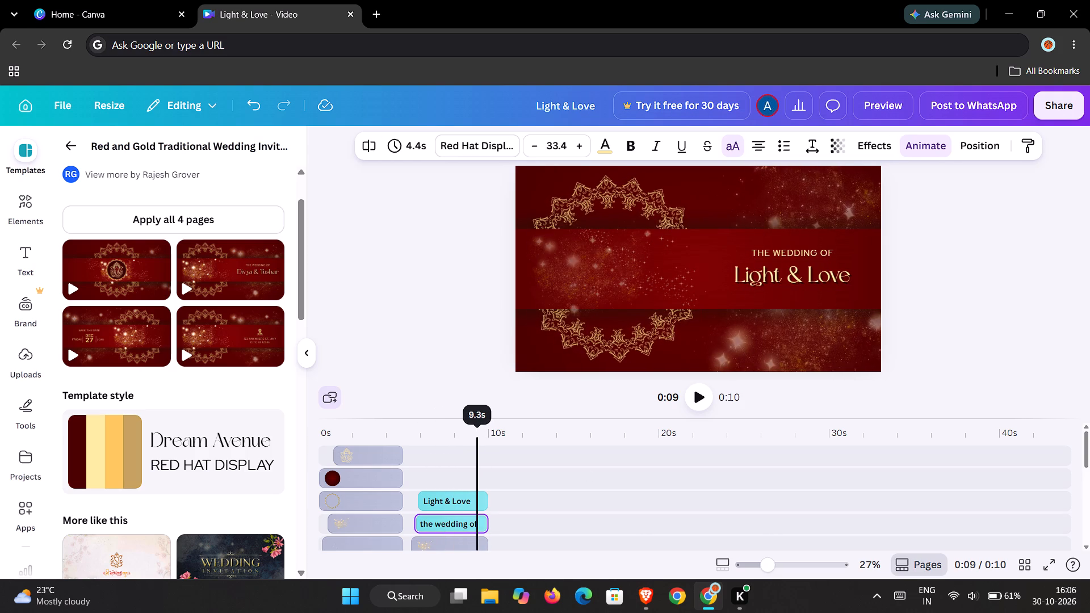
pyautogui.moveTo(478, 436); pyautogui.dragTo(475, 438)
pyautogui.scroll(-6, 183, 387)
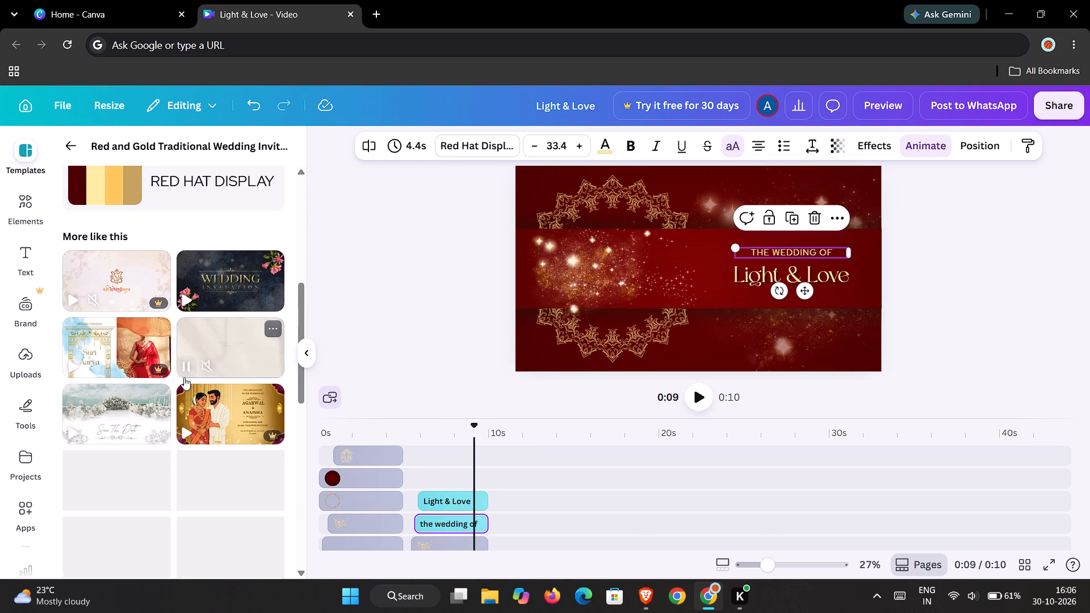
pyautogui.scroll(-1, 184, 377)
pyautogui.scroll(16, 184, 377)
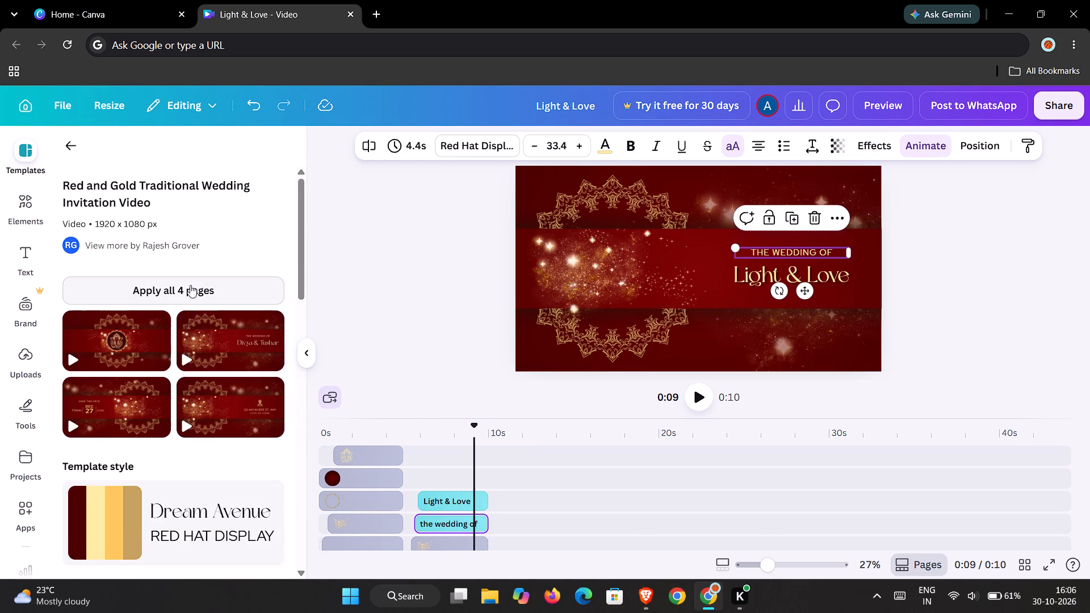
pyautogui.moveTo(115, 410); pyautogui.dragTo(519, 499)
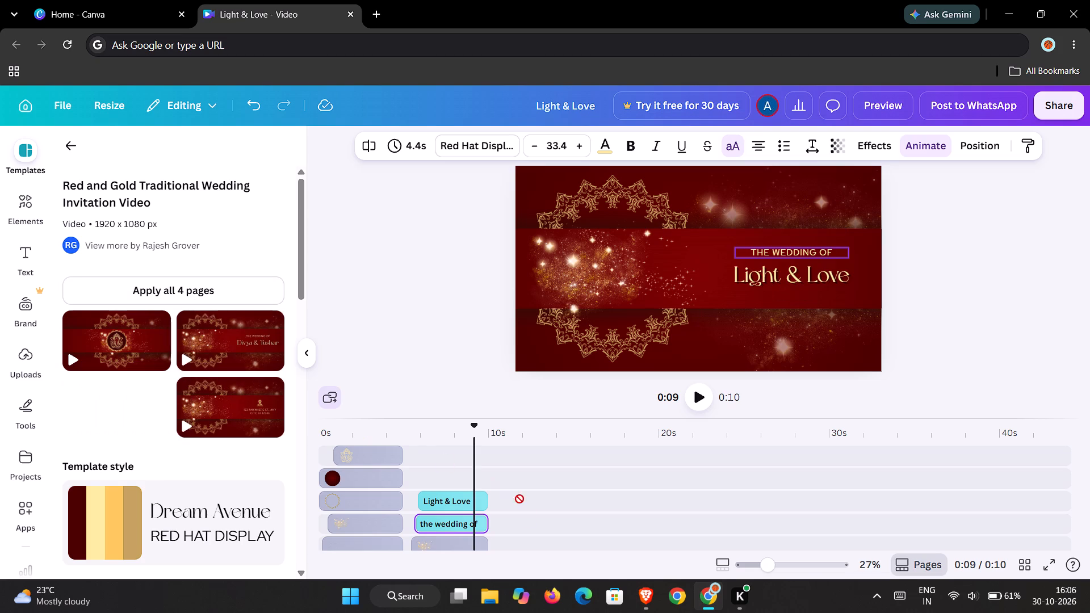
pyautogui.moveTo(519, 499); pyautogui.dragTo(552, 524)
pyautogui.scroll(-4, 544, 502)
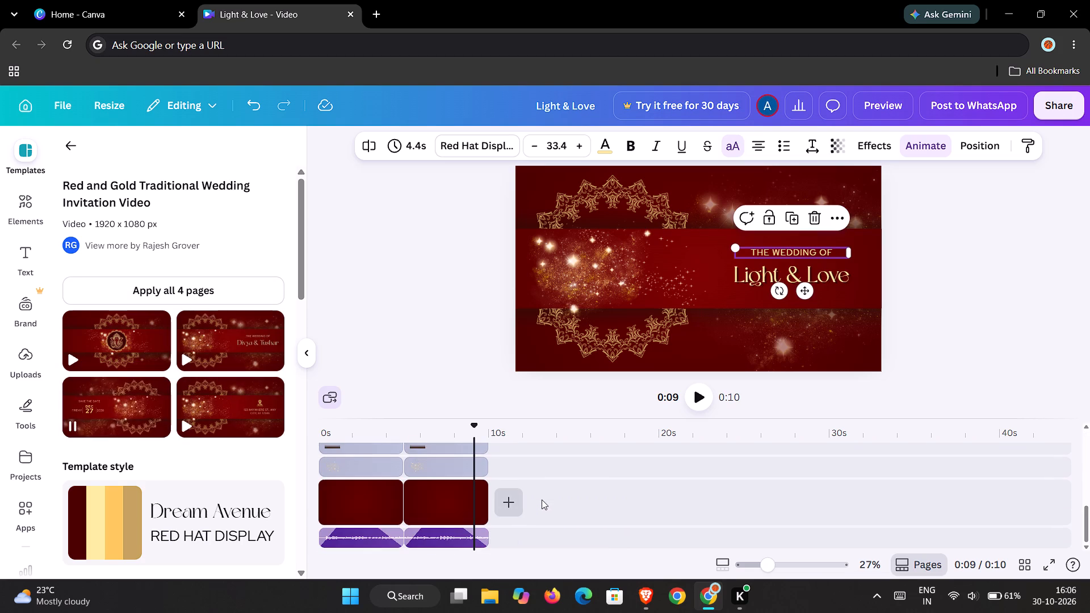
pyautogui.moveTo(109, 404); pyautogui.dragTo(527, 483)
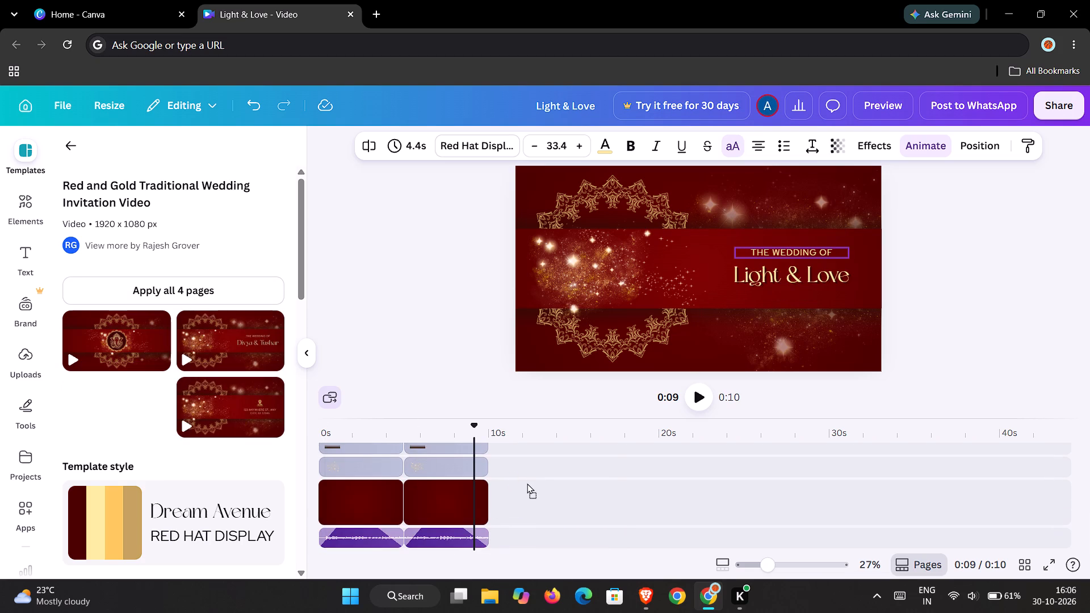
pyautogui.moveTo(527, 483); pyautogui.dragTo(531, 497)
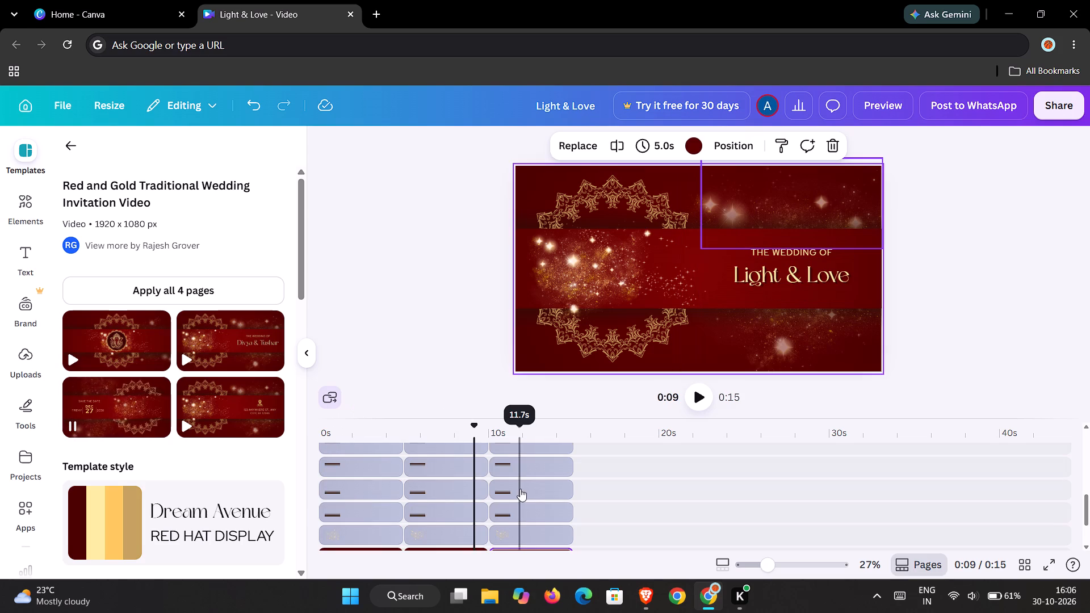
# Add the template's fourth page, with the location pin and venue address, after the third page in the timeline.
pyautogui.scroll(-4, 476, 503)
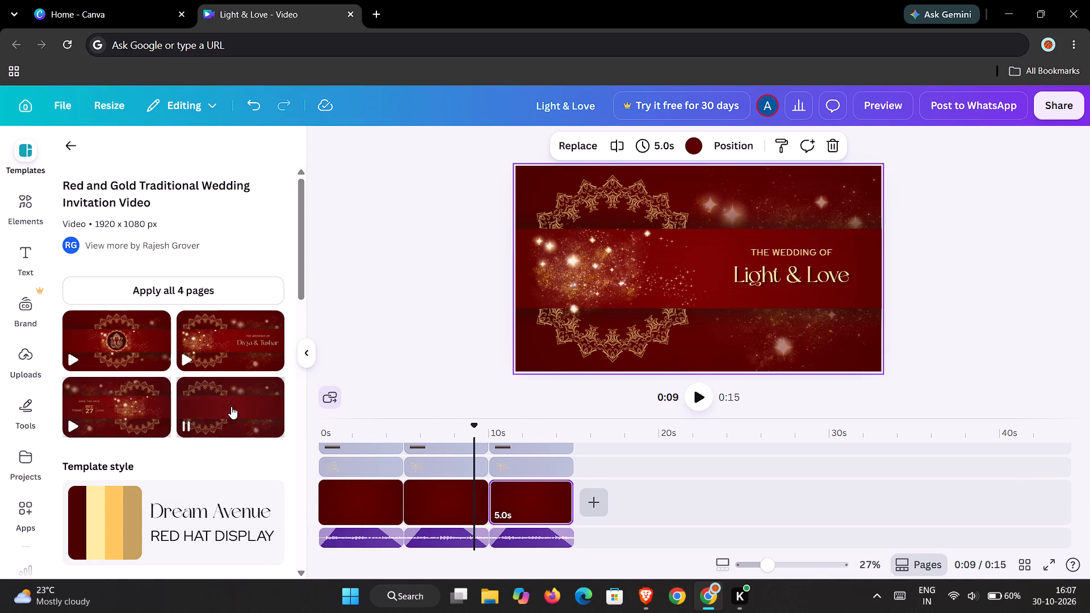
pyautogui.moveTo(225, 406); pyautogui.dragTo(607, 511)
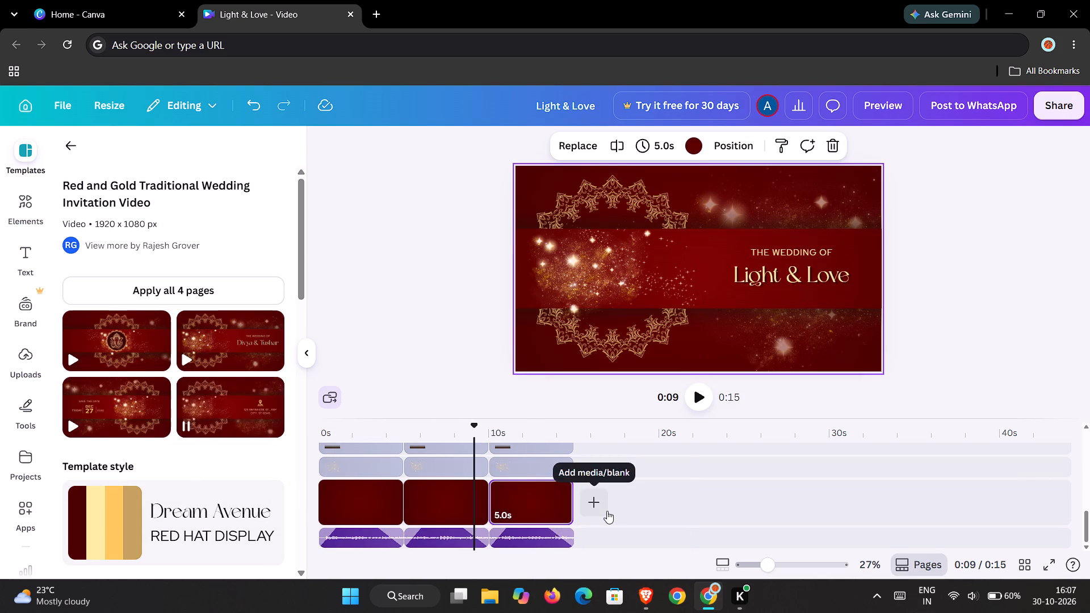
pyautogui.scroll(-2, 685, 497)
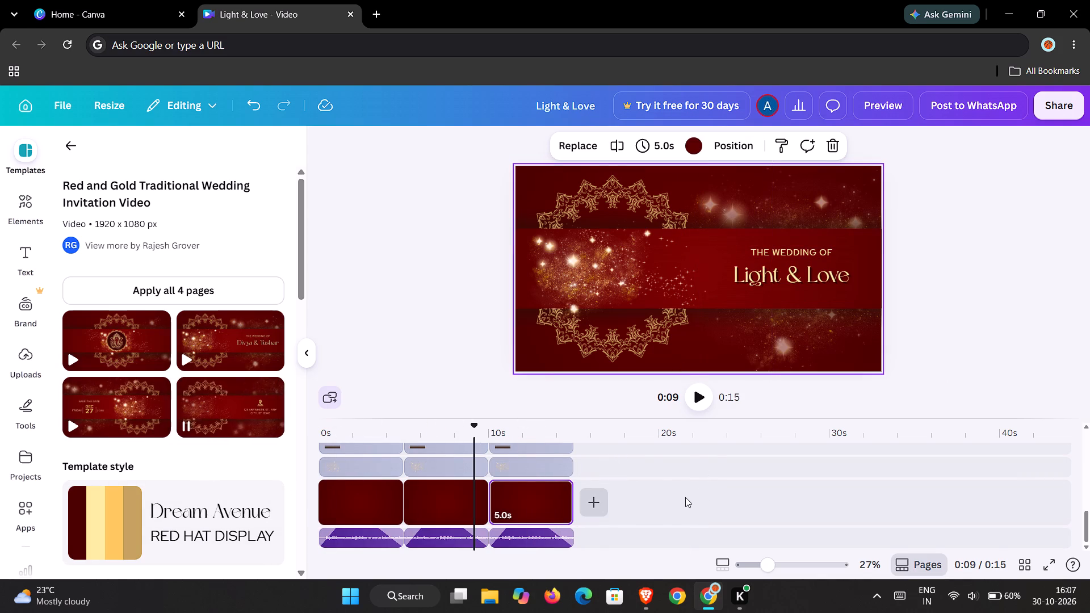
pyautogui.scroll(1, 670, 495)
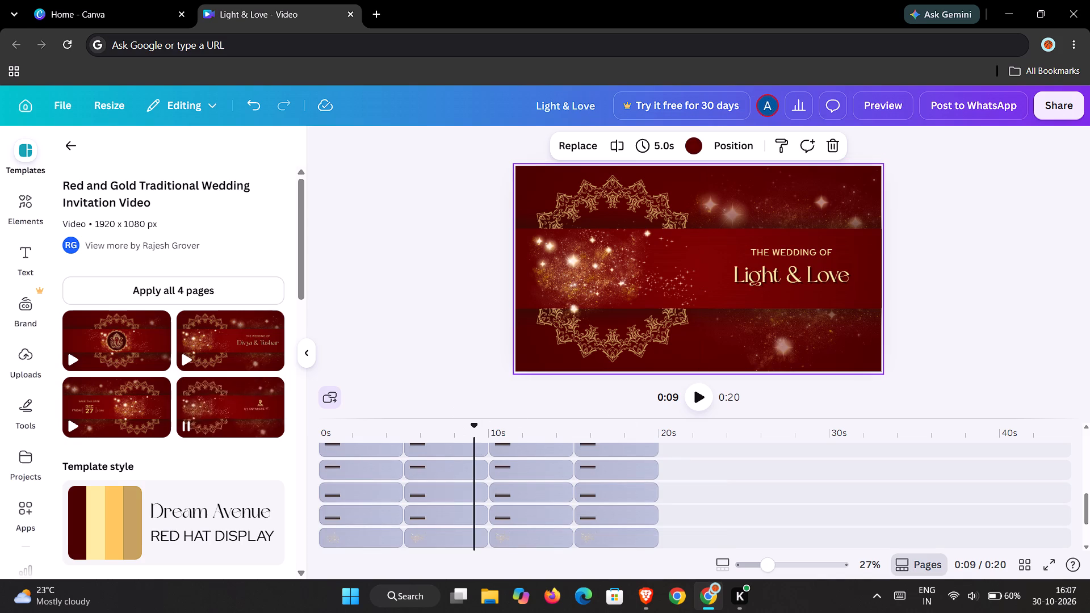
# Play the four-page video from about 9 seconds, recheck the first-to-second page transition, and go back to about 3 seconds on the first page.
pyautogui.click(699, 400)
pyautogui.scroll(-3, 629, 487)
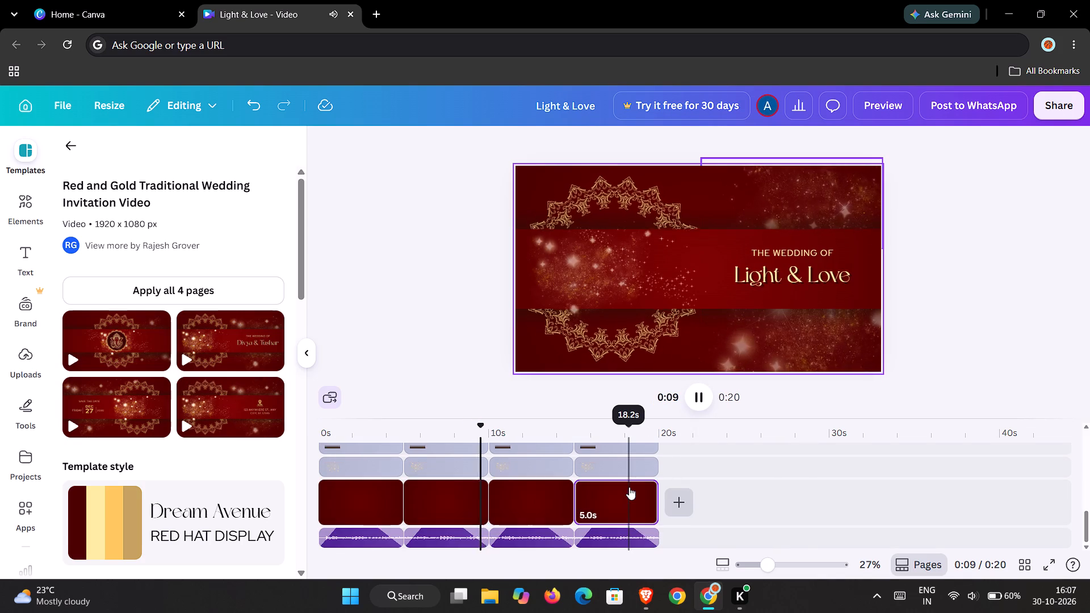
pyautogui.scroll(-1, 629, 487)
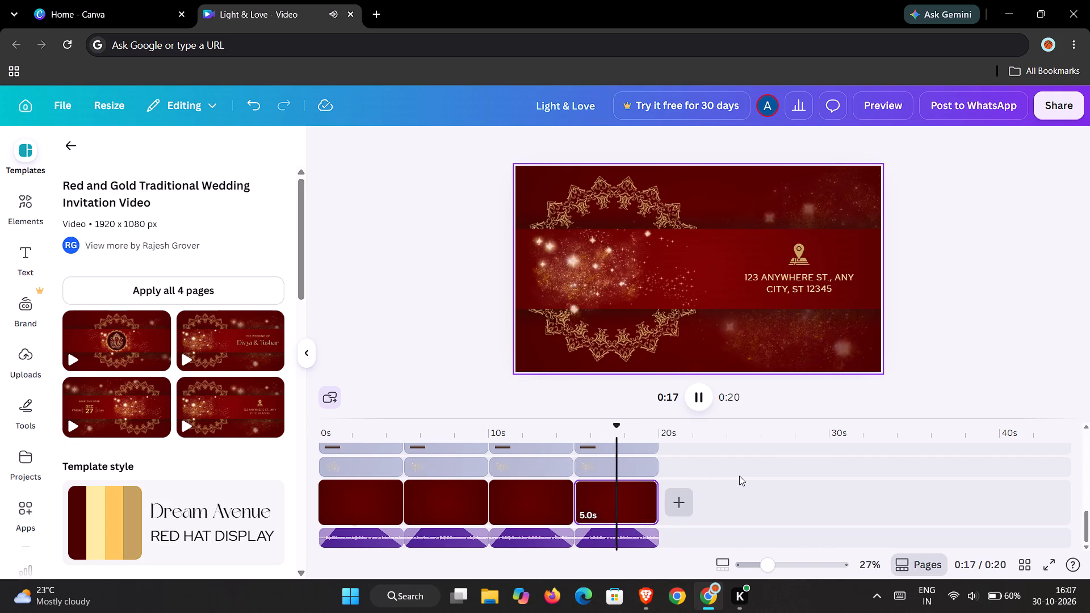
pyautogui.press('space')
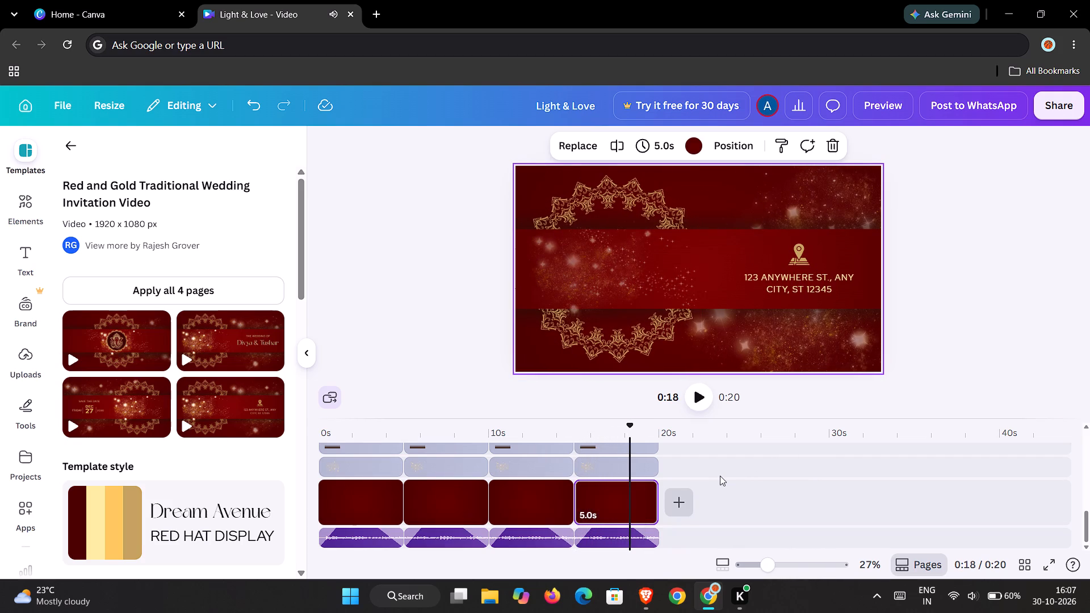
pyautogui.press('space')
pyautogui.press('space')
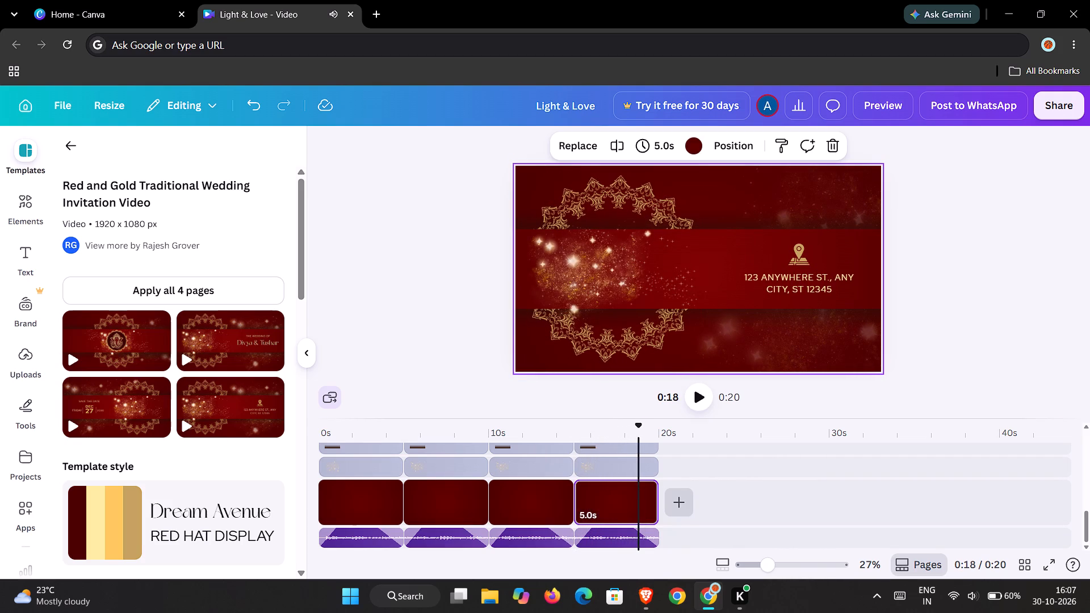
pyautogui.moveTo(642, 424); pyautogui.dragTo(441, 481)
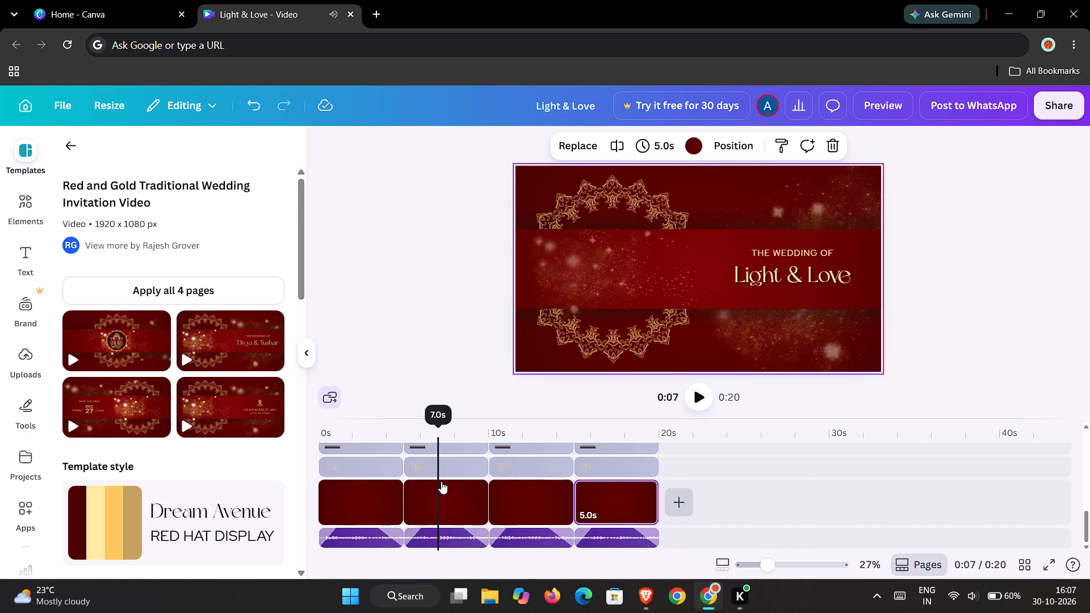
pyautogui.moveTo(441, 481); pyautogui.dragTo(384, 492)
pyautogui.press('space')
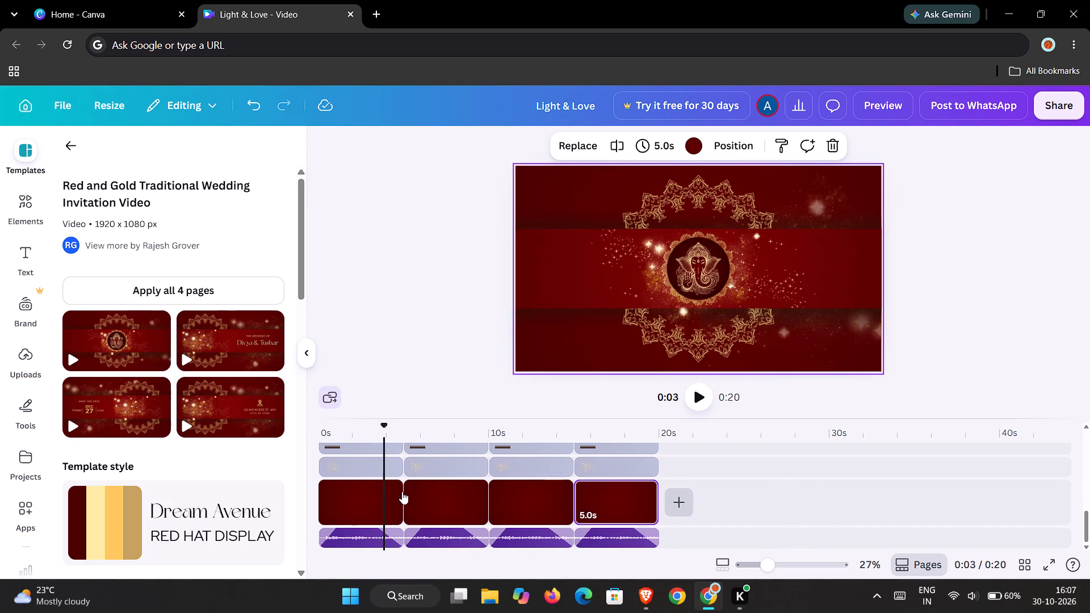
pyautogui.press('space')
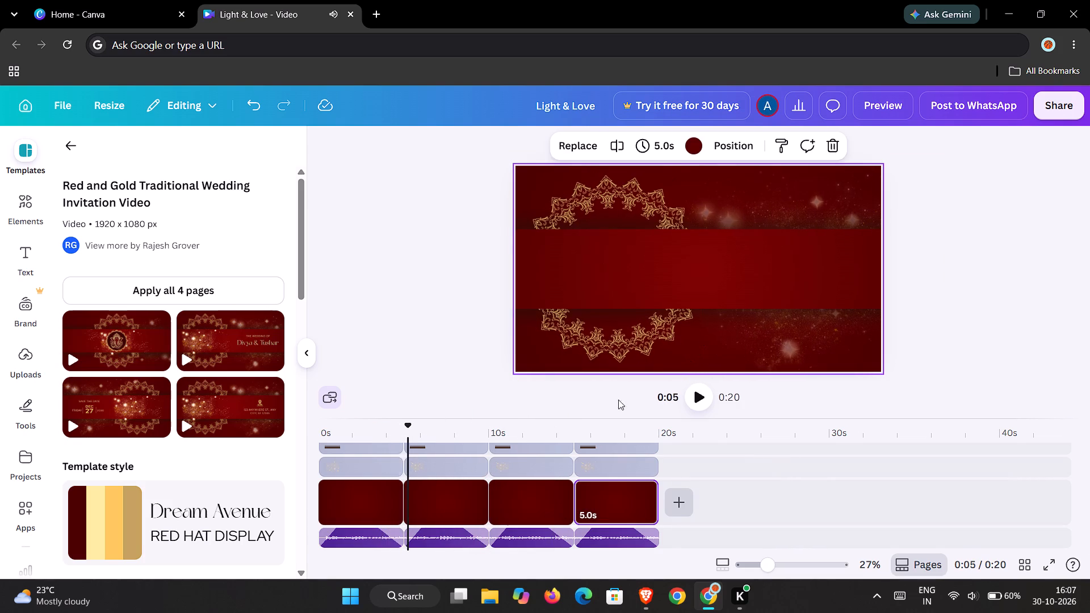
pyautogui.moveTo(409, 424); pyautogui.dragTo(371, 438)
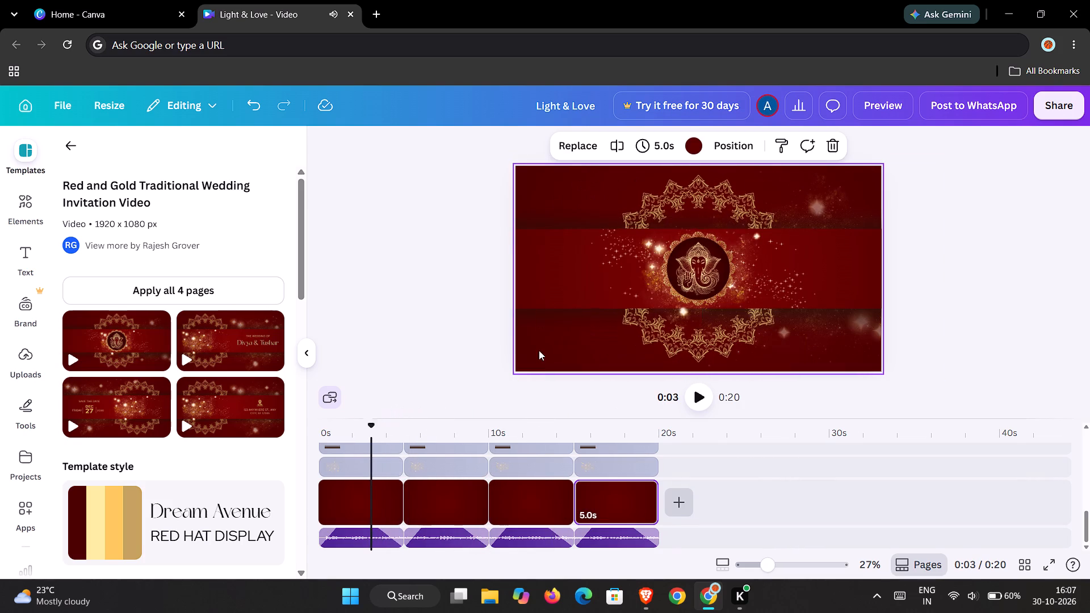
pyautogui.scroll(1, 802, 229)
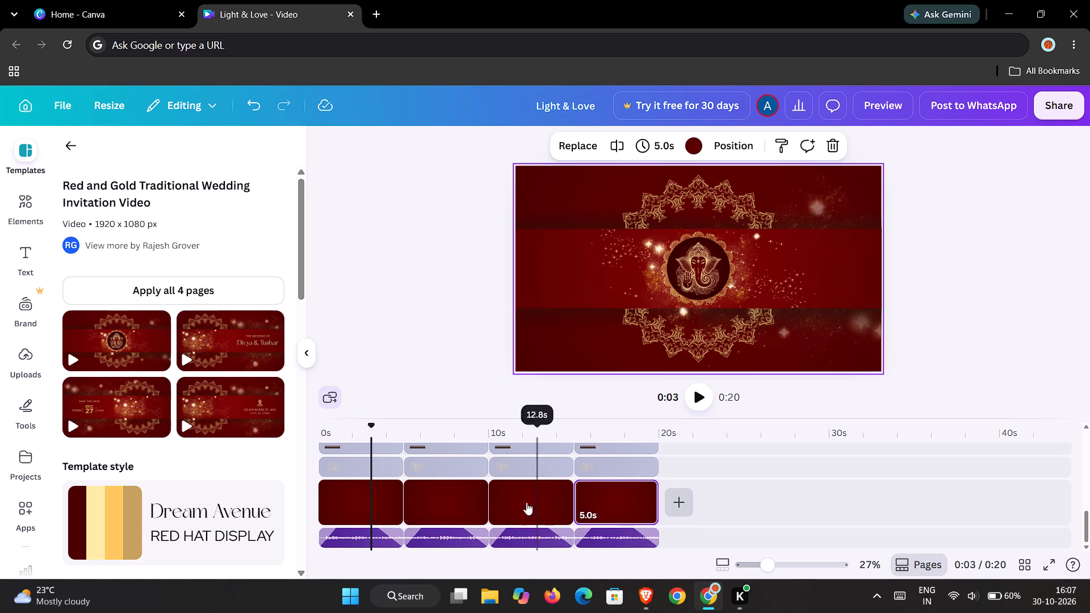
pyautogui.scroll(6, 501, 507)
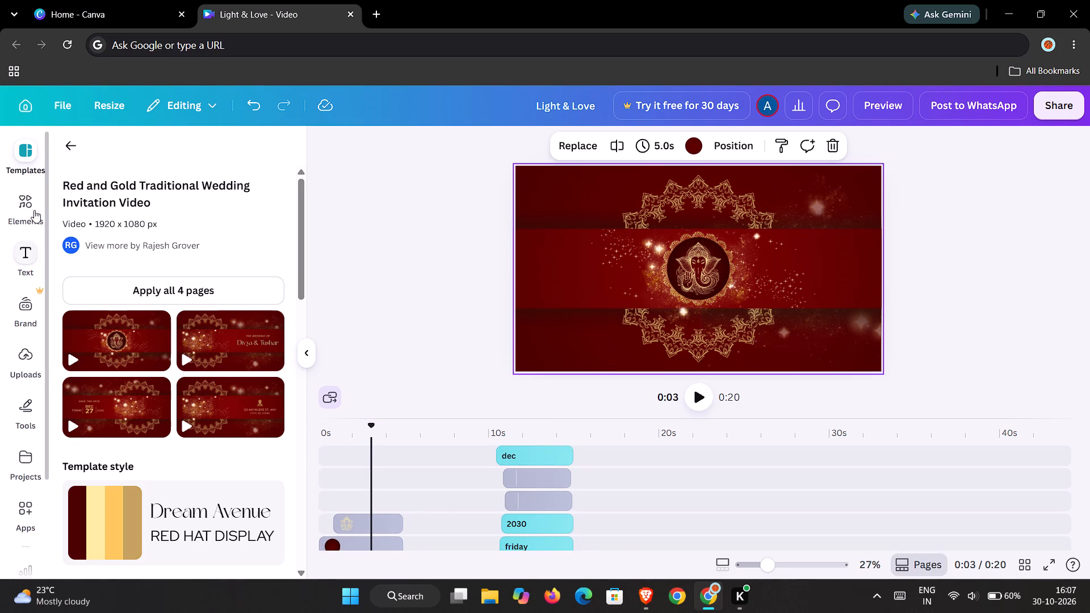
# Search the elements library for "stars".
pyautogui.click(28, 192)
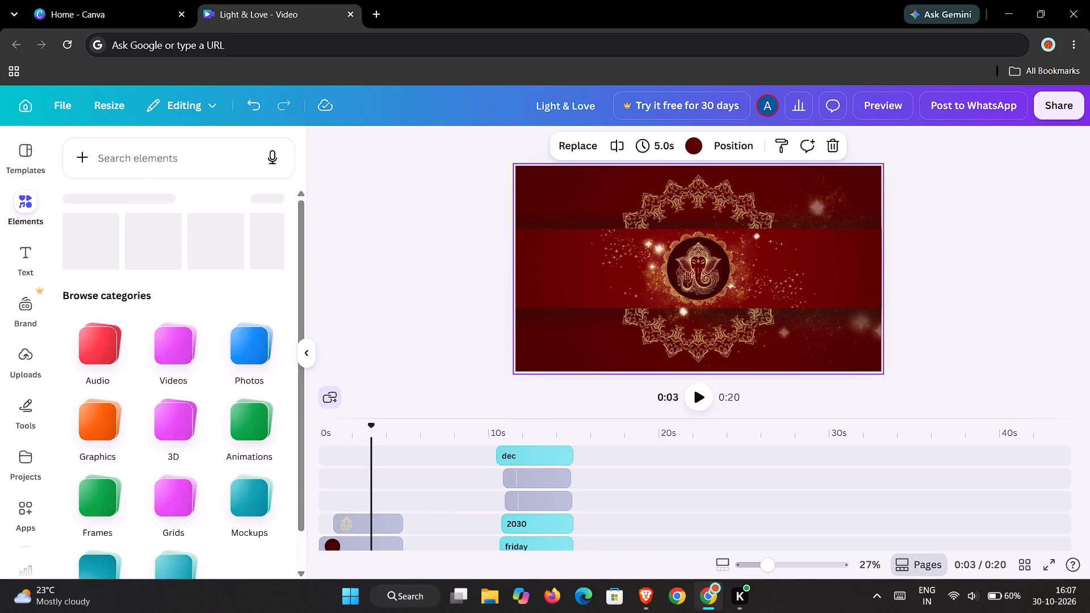
pyautogui.write('star')
pyautogui.click(137, 158)
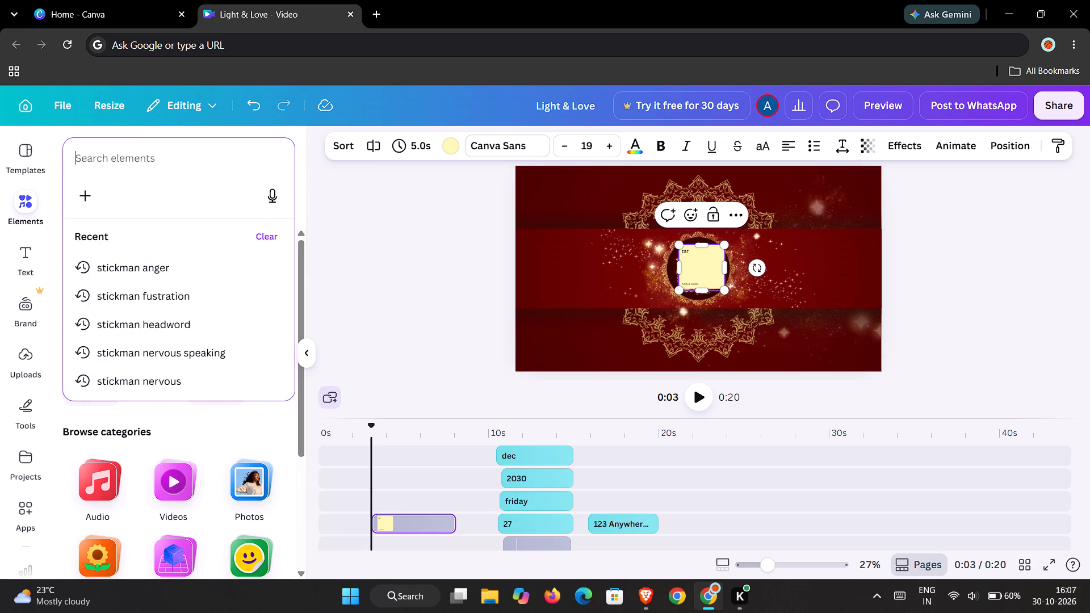
pyautogui.write('stars')
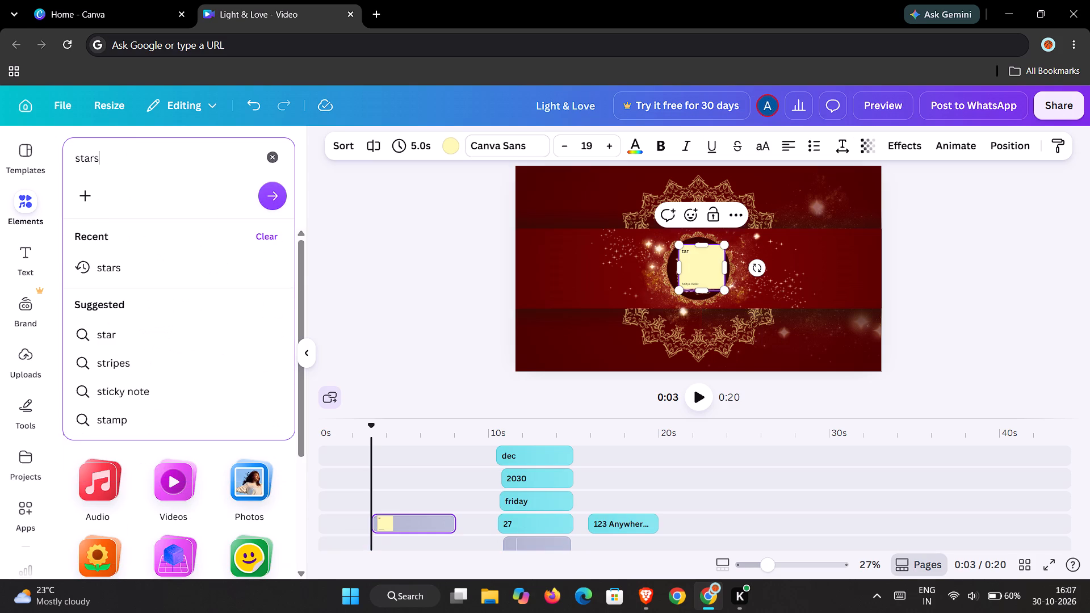
pyautogui.press('Return')
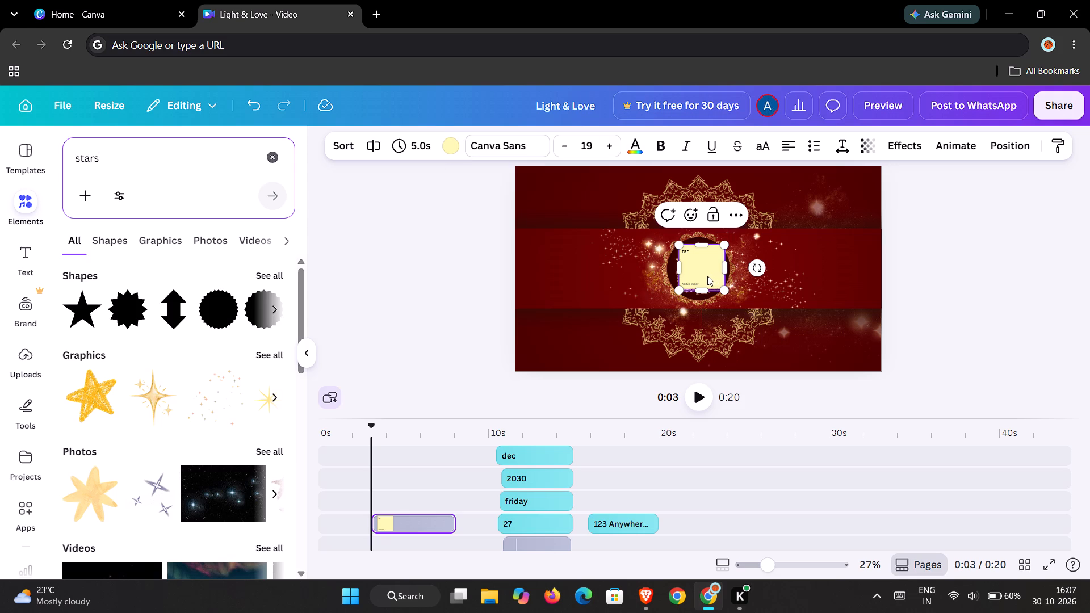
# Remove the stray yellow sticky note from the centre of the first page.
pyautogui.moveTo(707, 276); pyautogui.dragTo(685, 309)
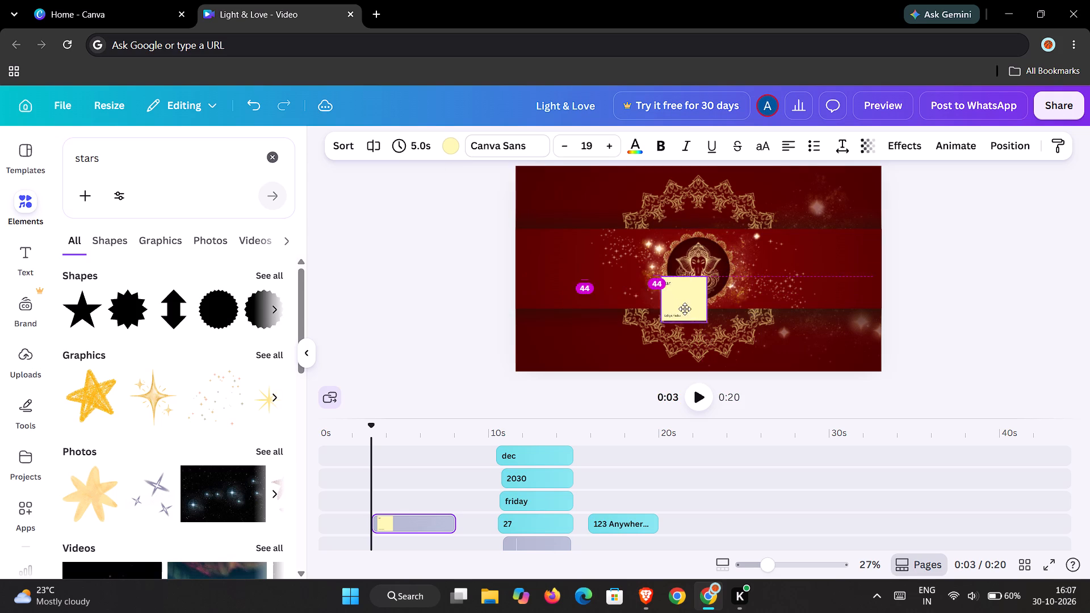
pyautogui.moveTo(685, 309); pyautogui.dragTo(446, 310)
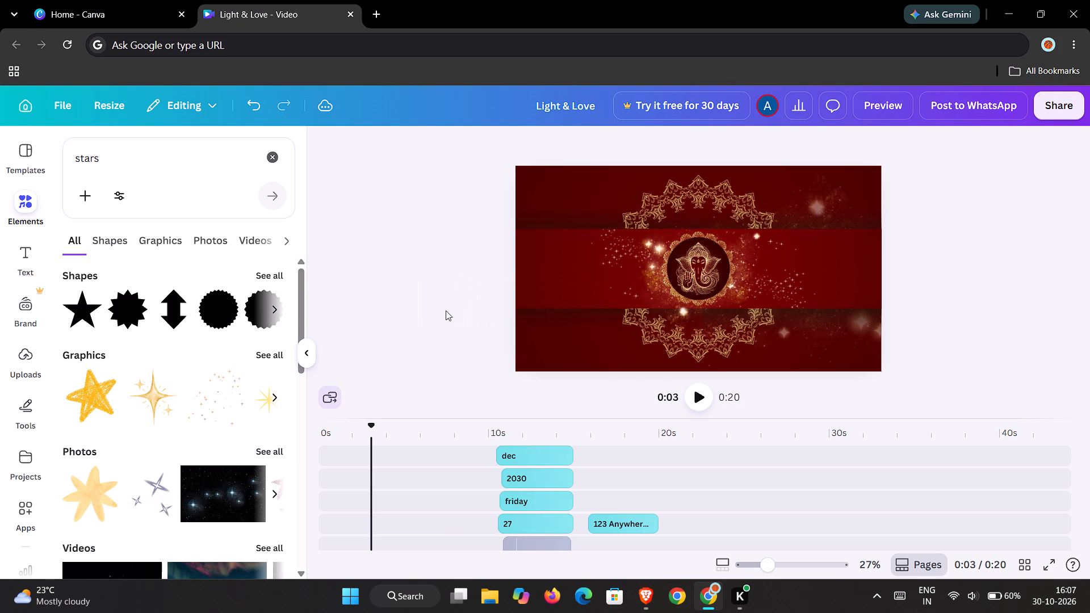
# Examine the element, background and audio tracks of all four pages in the timeline.
pyautogui.scroll(-7, 446, 478)
pyautogui.scroll(3, 446, 478)
pyautogui.scroll(1, 389, 487)
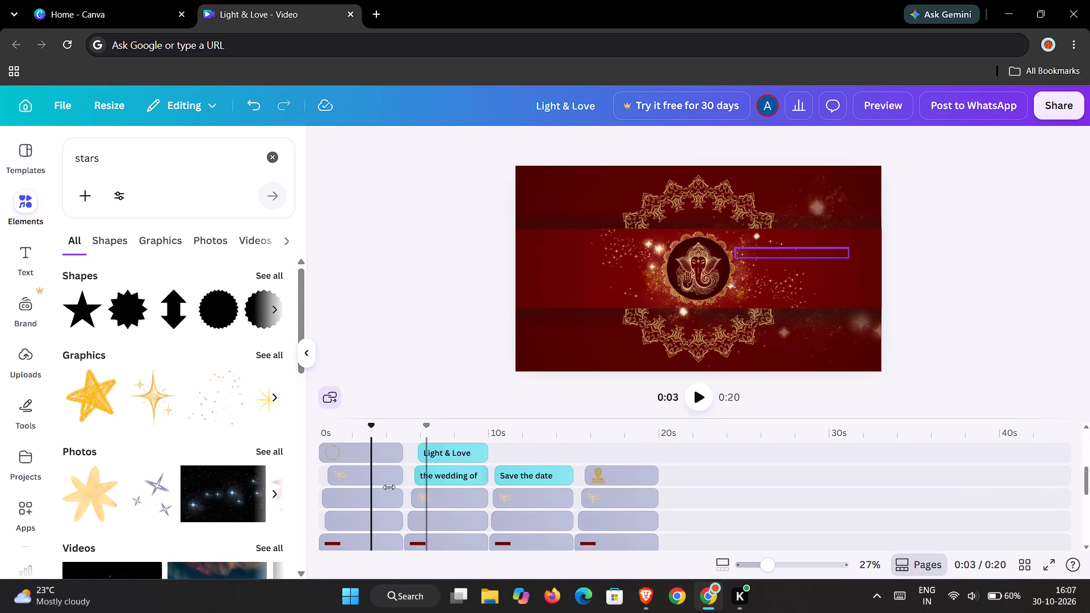
pyautogui.scroll(5, 389, 487)
pyautogui.scroll(-1, 389, 484)
pyautogui.scroll(2, 389, 484)
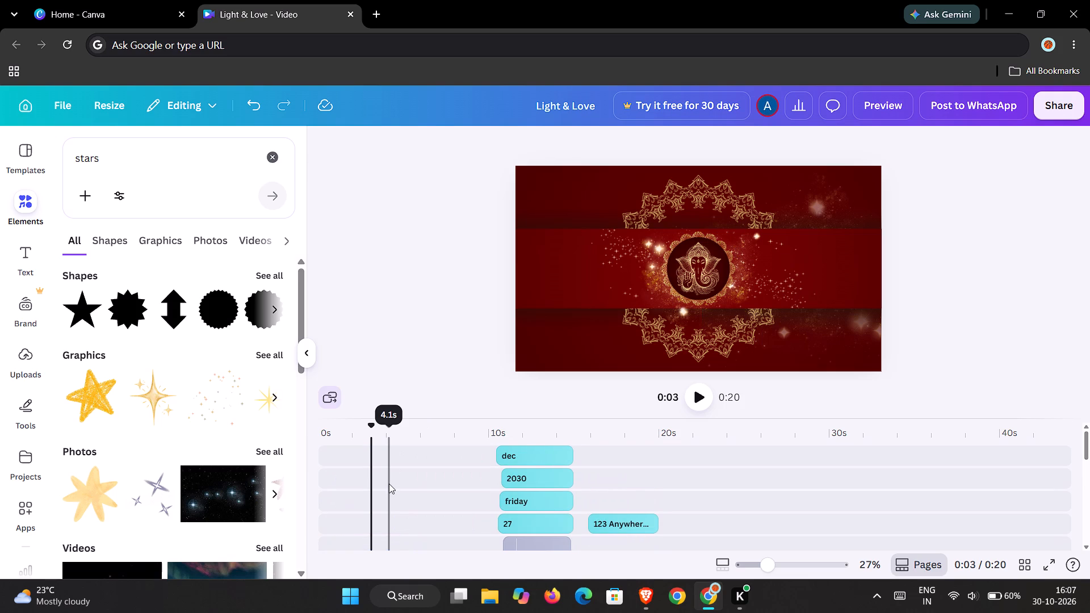
pyautogui.scroll(-3, 443, 490)
pyautogui.scroll(3, 443, 490)
pyautogui.scroll(-9, 443, 490)
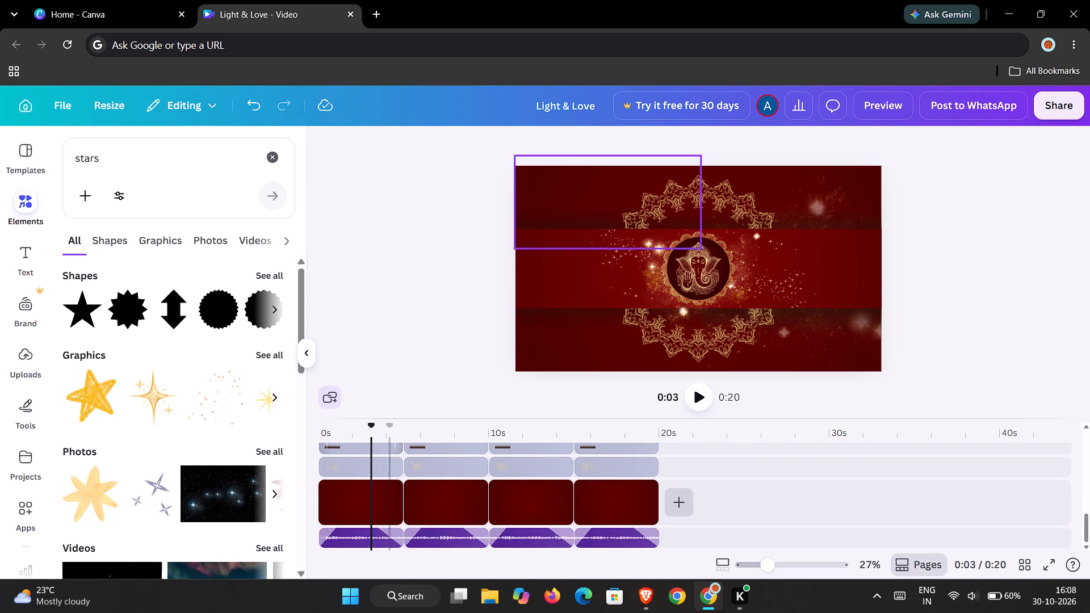
# Browse the "stars" results among graphics, videos and shapes for a decoration that suits the red and gold page.
pyautogui.scroll(-2, 139, 358)
pyautogui.scroll(1, 142, 363)
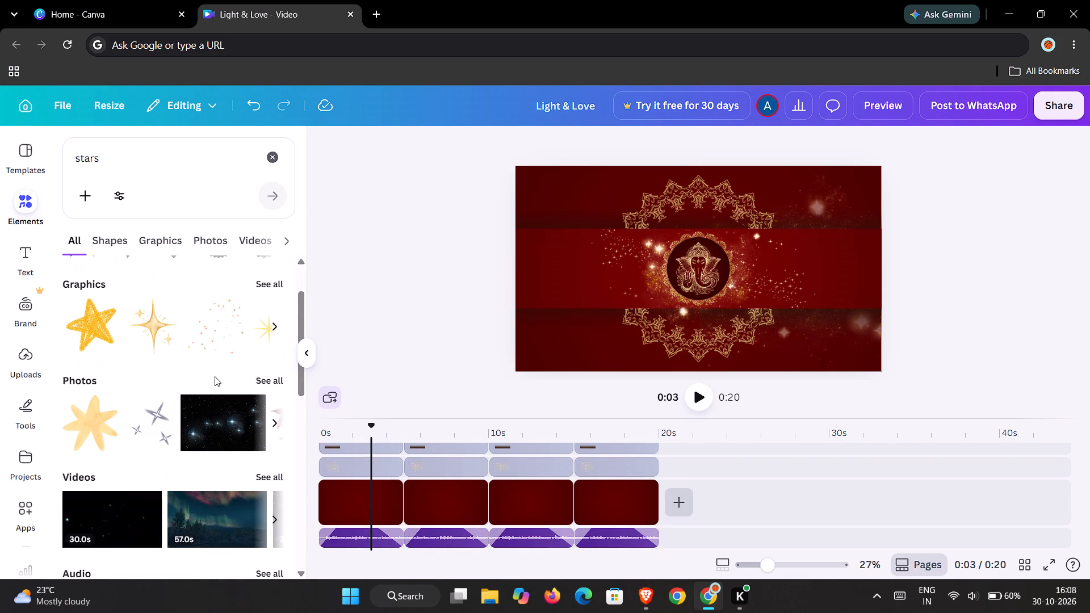
pyautogui.click(262, 283)
pyautogui.scroll(-6, 180, 348)
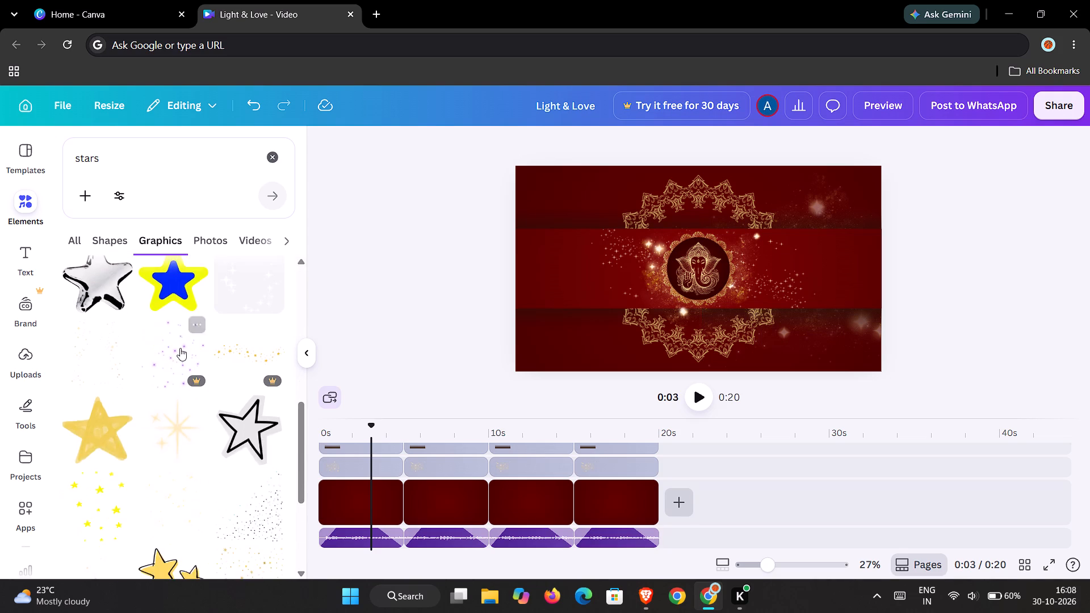
pyautogui.scroll(-3, 180, 348)
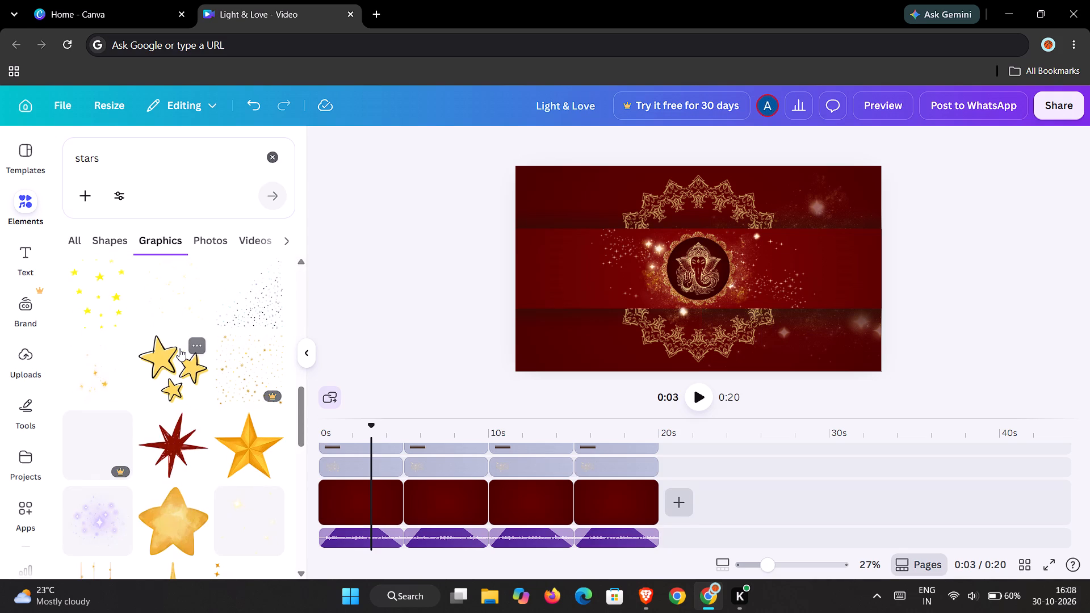
pyautogui.scroll(1, 179, 349)
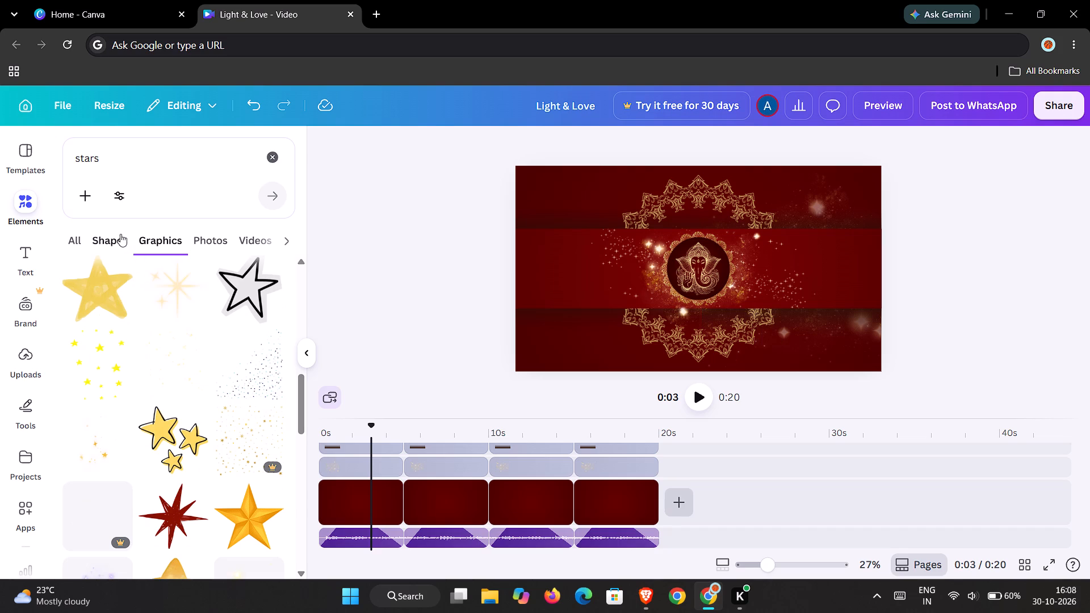
pyautogui.click(257, 242)
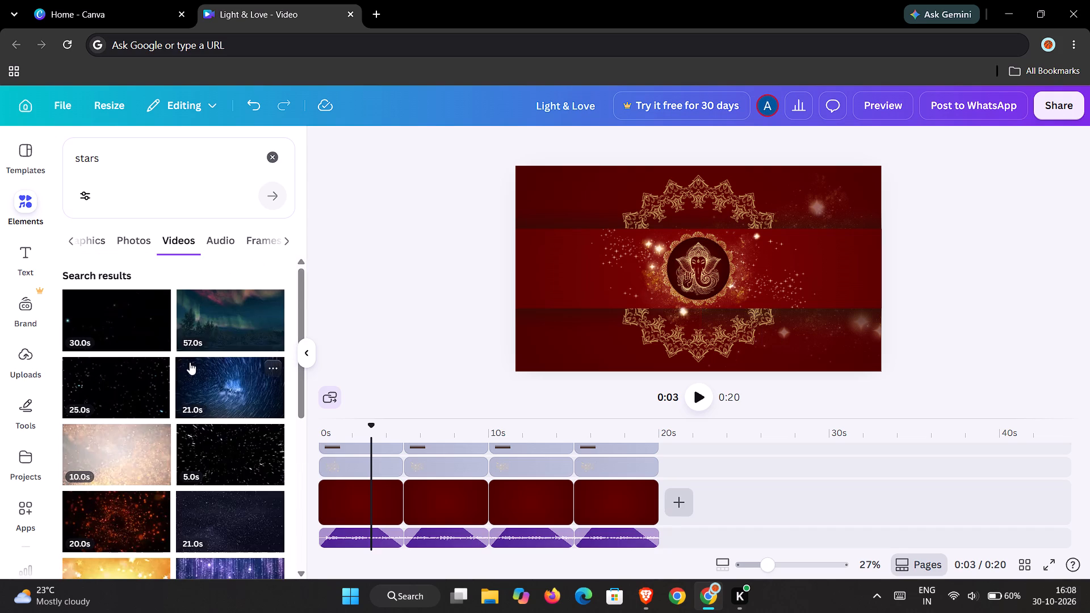
pyautogui.scroll(-2, 190, 362)
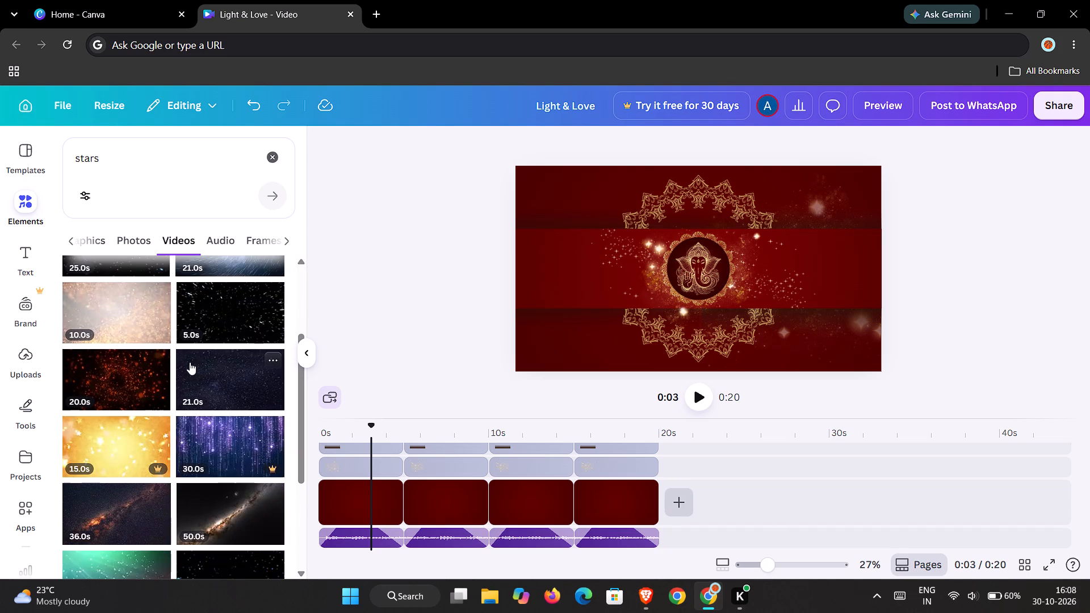
pyautogui.scroll(-2, 190, 362)
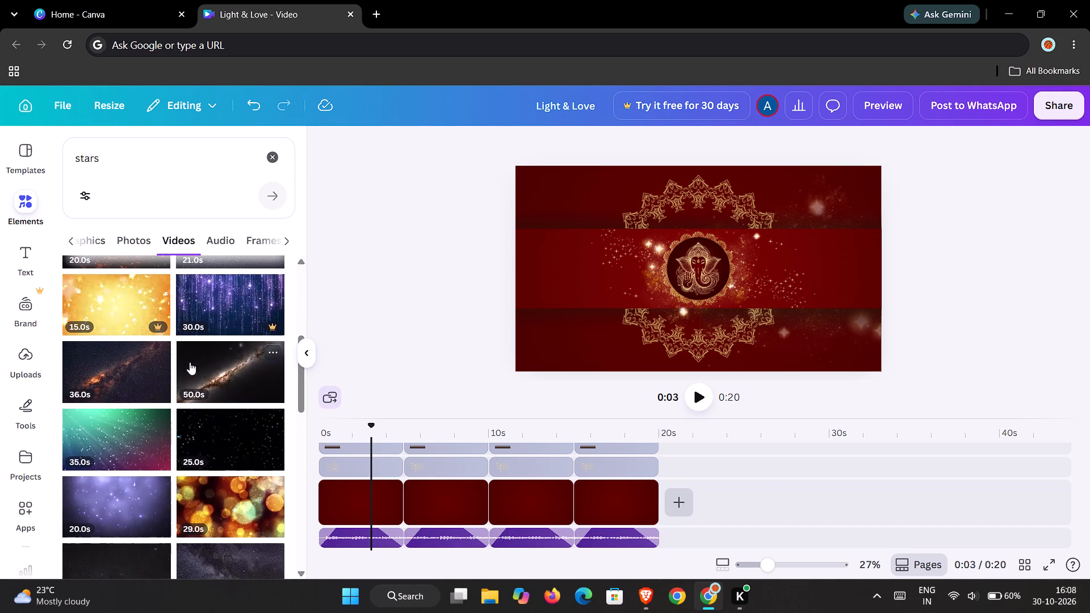
pyautogui.scroll(10, 190, 362)
pyautogui.click(120, 243)
pyautogui.click(103, 242)
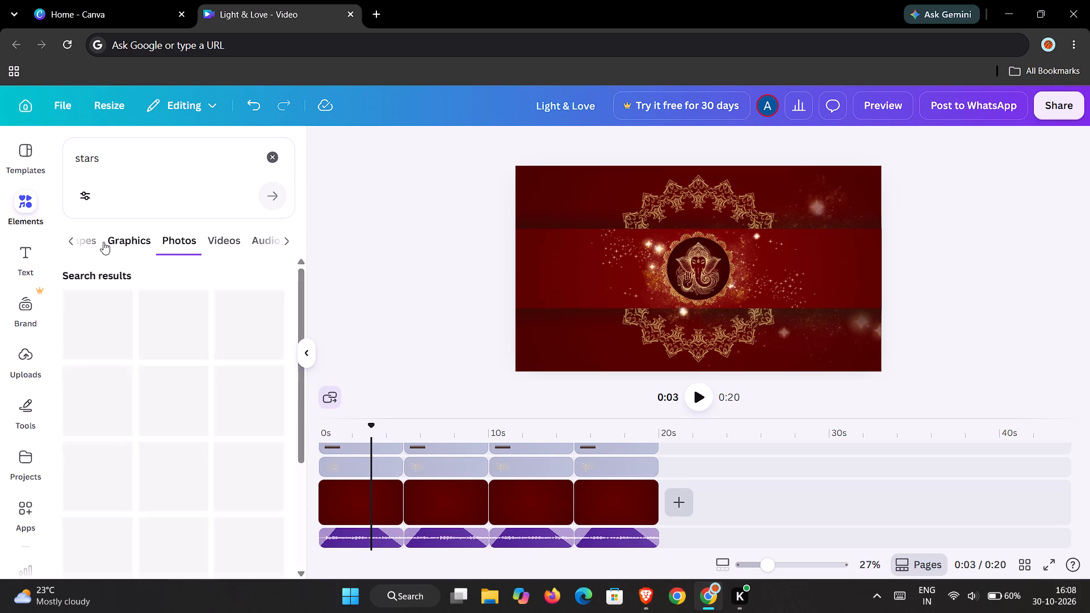
pyautogui.click(108, 242)
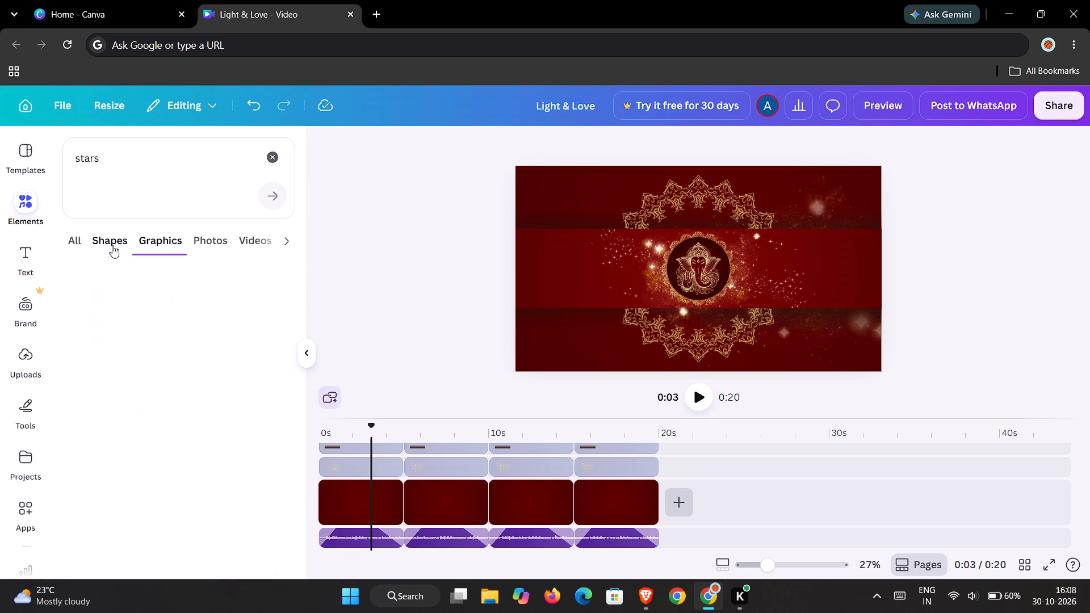
pyautogui.click(161, 237)
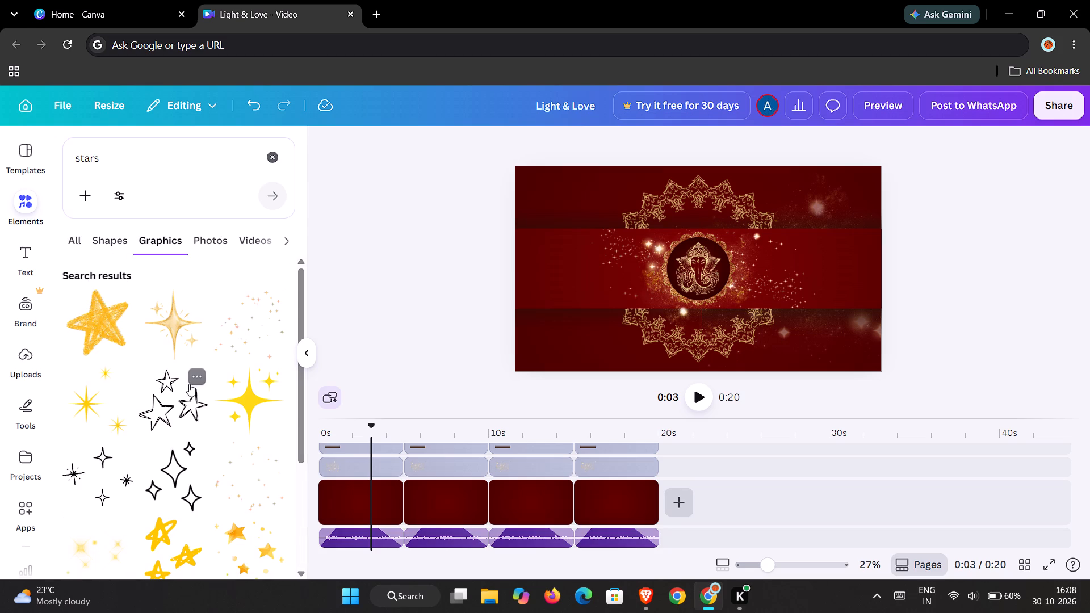
# Add the scattered small gold stars graphic at 3 seconds and shrink it into the page's upper-left corner.
pyautogui.scroll(-1, 189, 384)
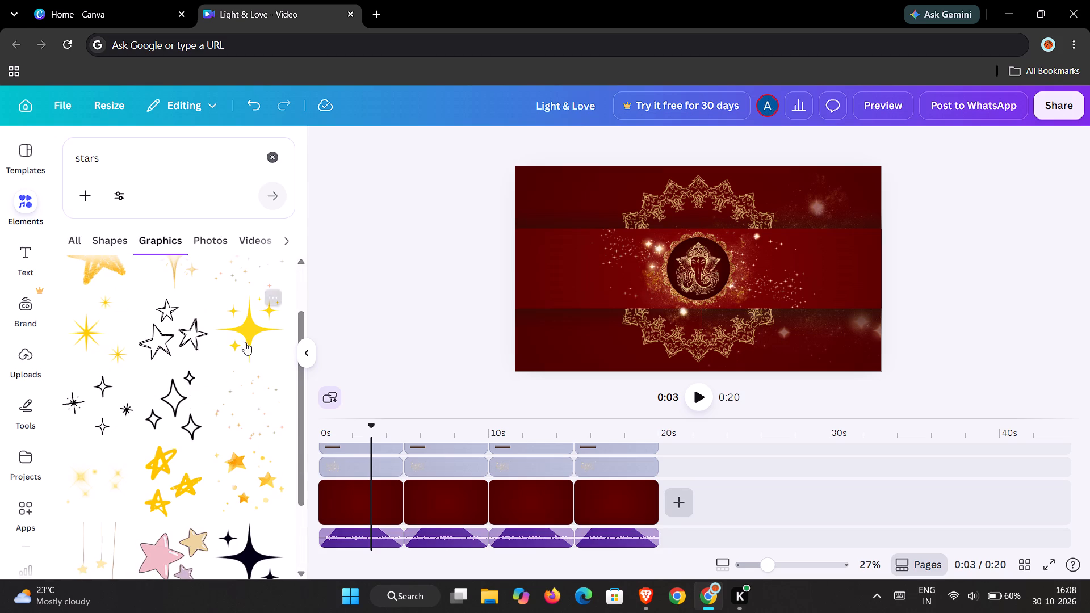
pyautogui.click(245, 396)
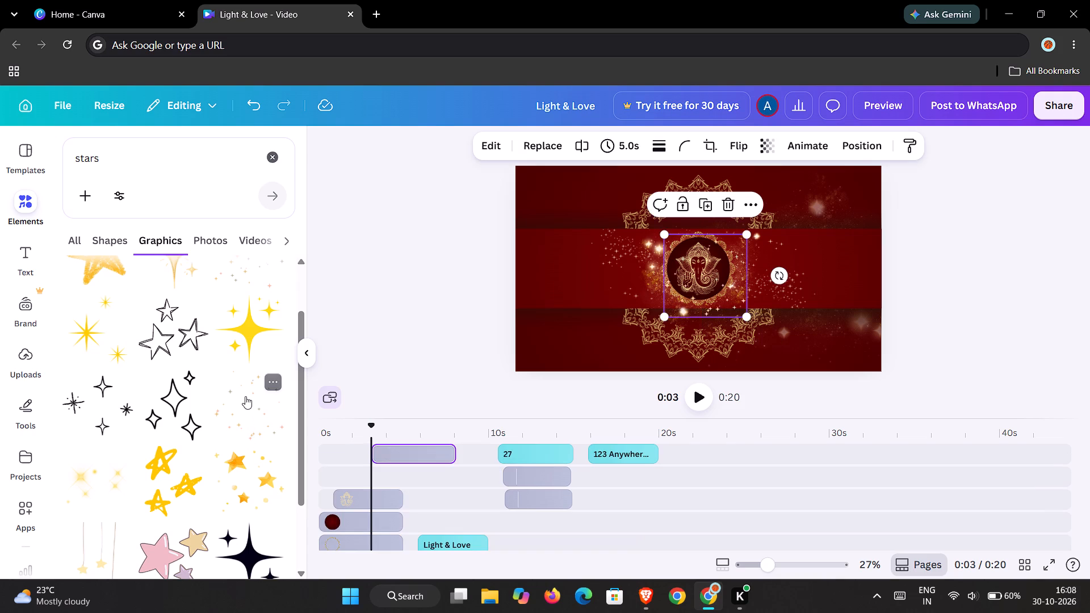
pyautogui.moveTo(706, 284); pyautogui.dragTo(568, 234)
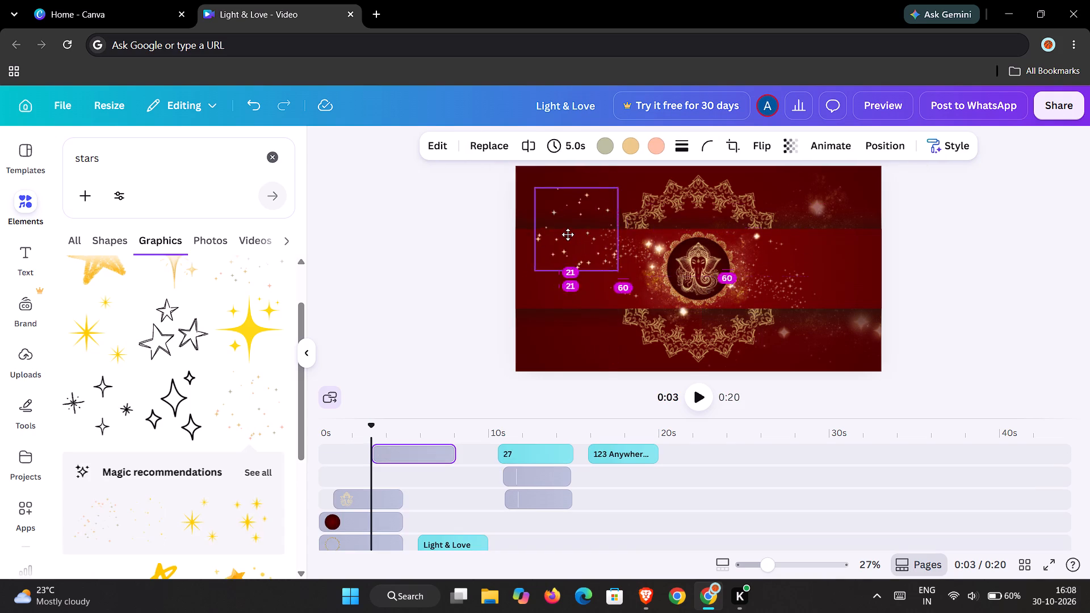
pyautogui.moveTo(568, 234); pyautogui.dragTo(556, 220)
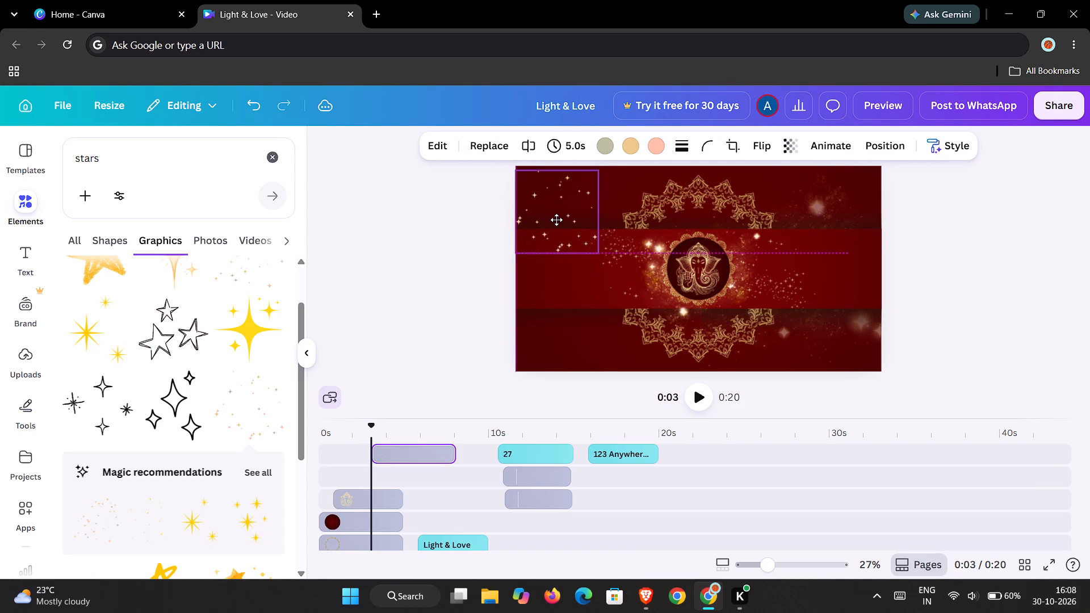
pyautogui.moveTo(556, 220); pyautogui.dragTo(558, 216)
pyautogui.moveTo(599, 246); pyautogui.dragTo(656, 290)
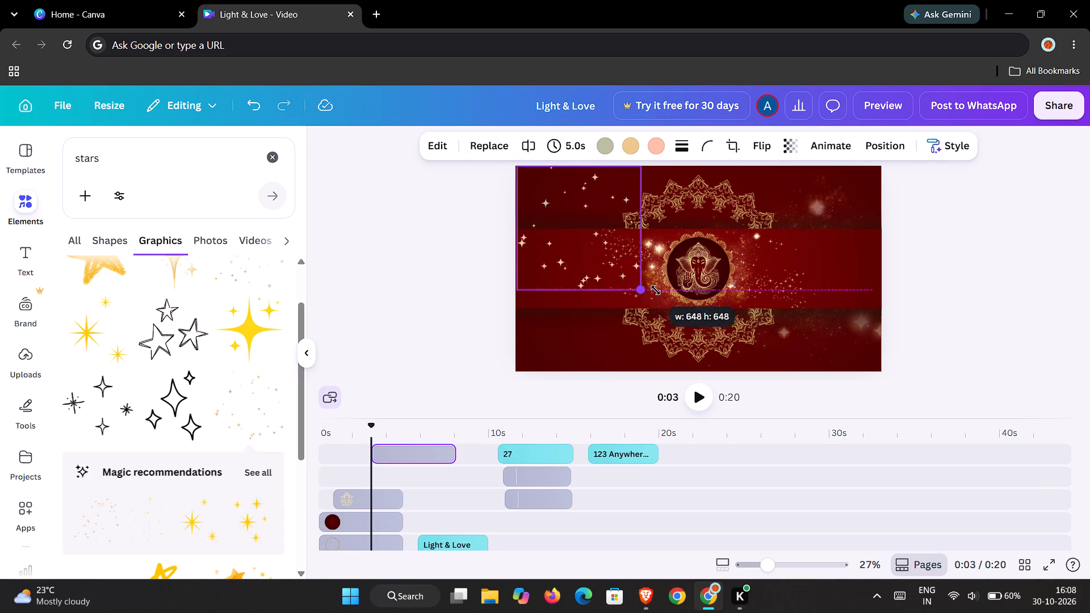
pyautogui.moveTo(656, 290); pyautogui.dragTo(621, 266)
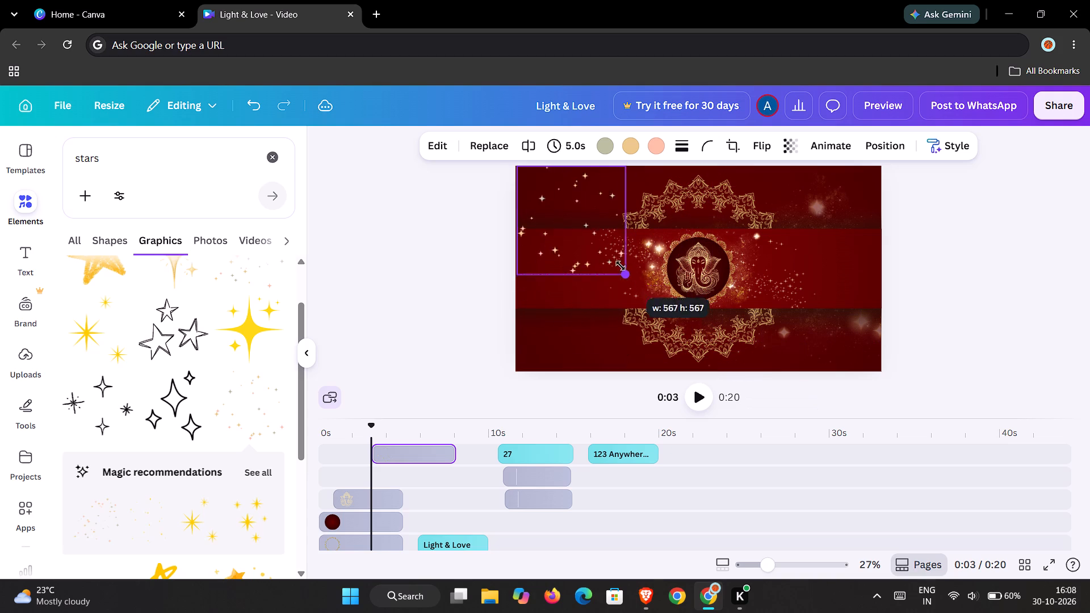
pyautogui.moveTo(621, 266); pyautogui.dragTo(602, 206)
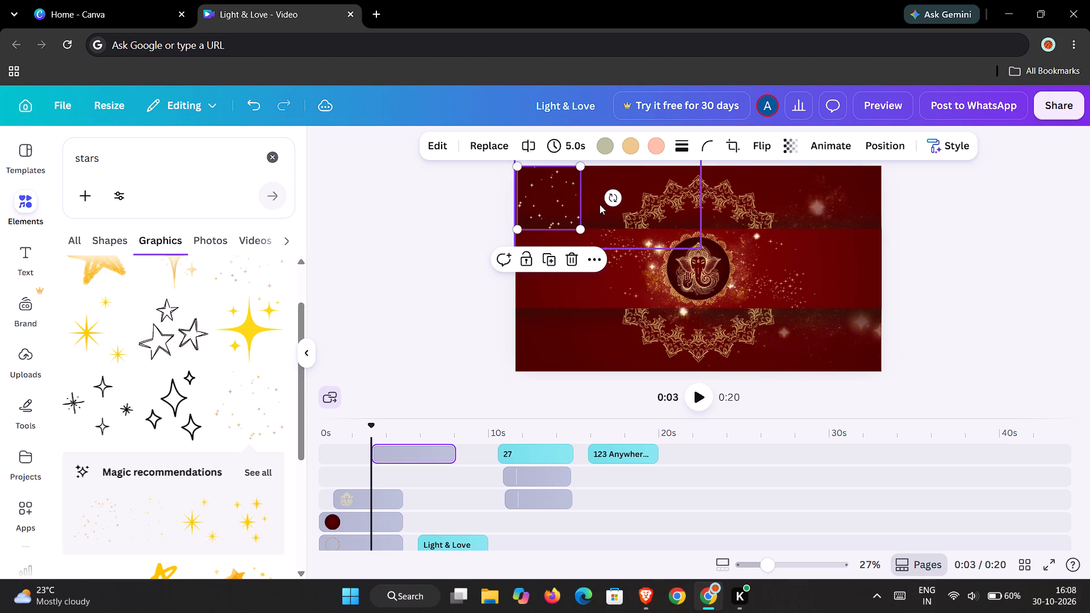
# Duplicate the scattered stars graphic into the page's lower-left, upper-right and lower-right corners.
pyautogui.click(544, 259)
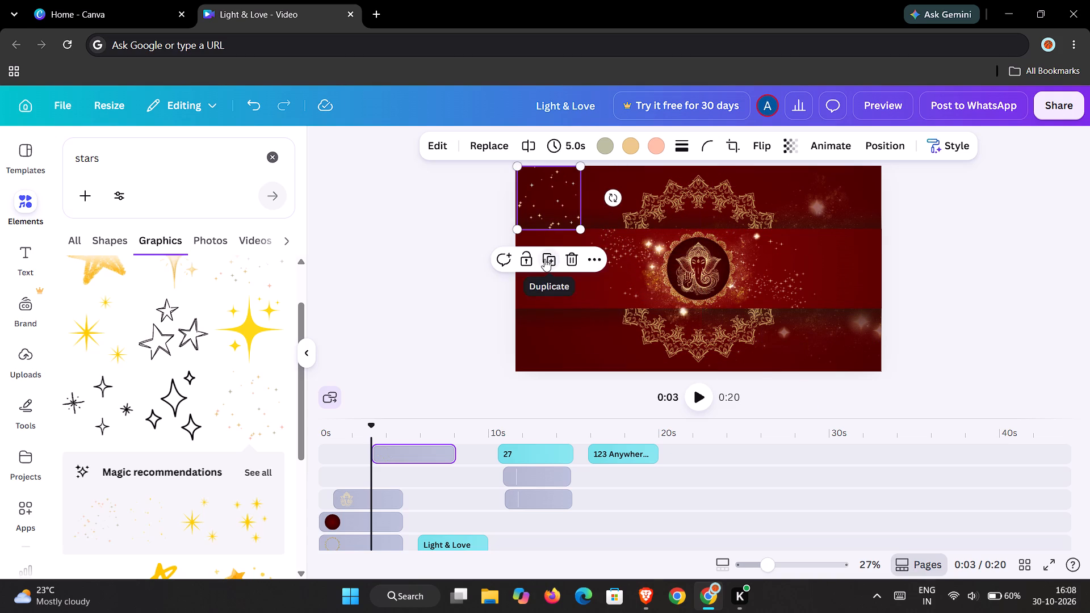
pyautogui.moveTo(559, 205); pyautogui.dragTo(557, 341)
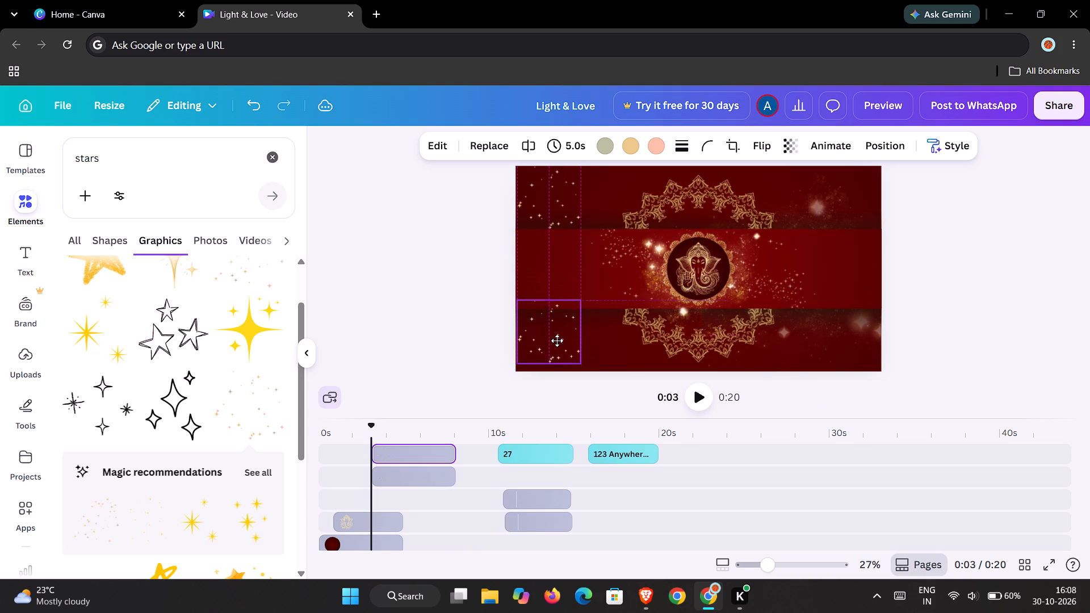
pyautogui.moveTo(557, 341); pyautogui.dragTo(554, 347)
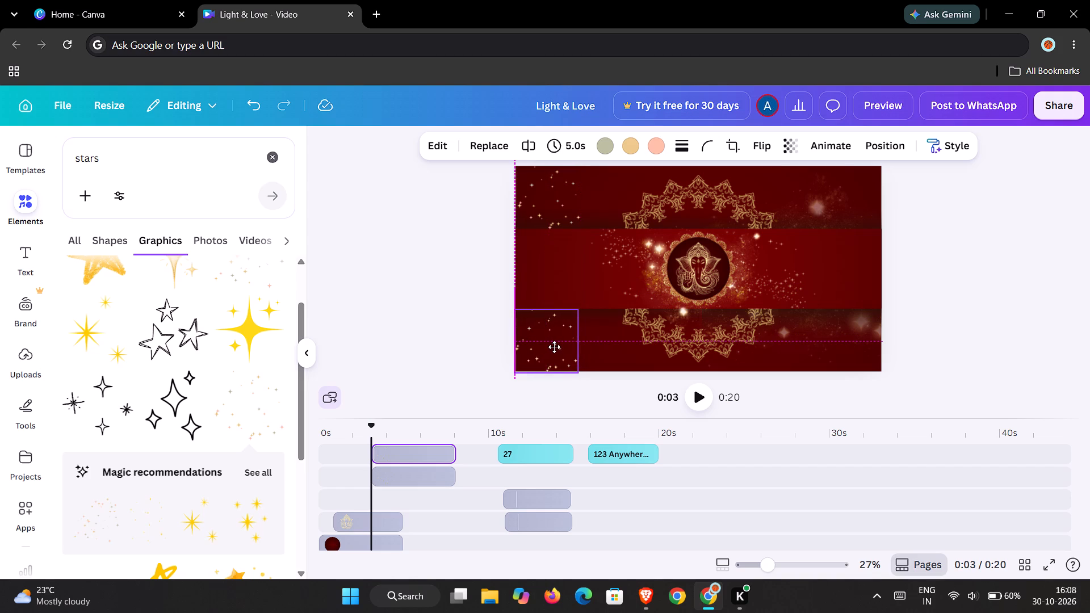
pyautogui.moveTo(554, 347); pyautogui.dragTo(555, 346)
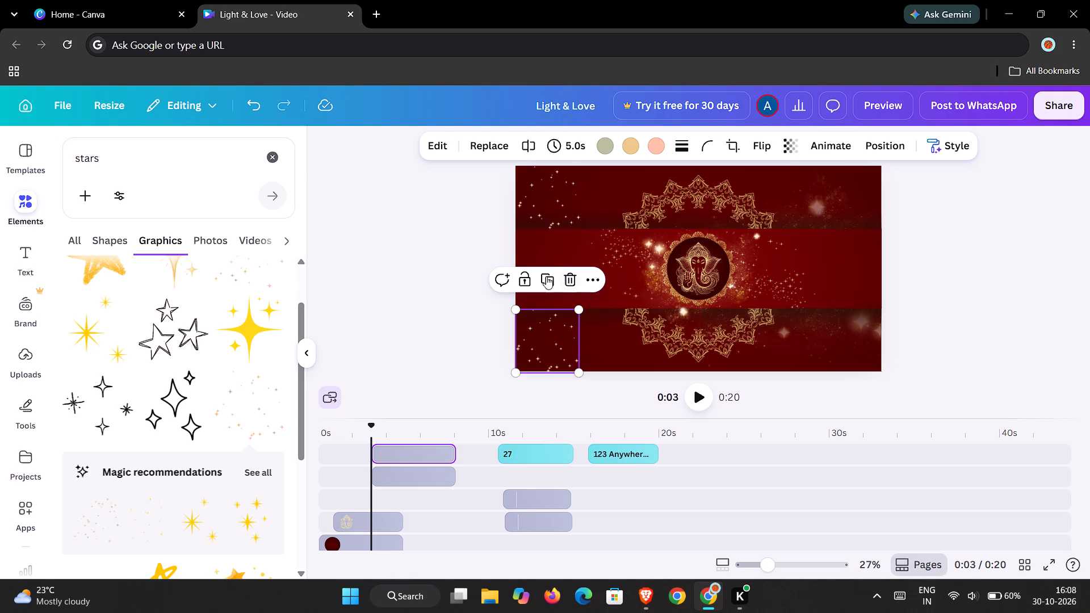
pyautogui.click(546, 276)
pyautogui.moveTo(555, 341); pyautogui.dragTo(850, 197)
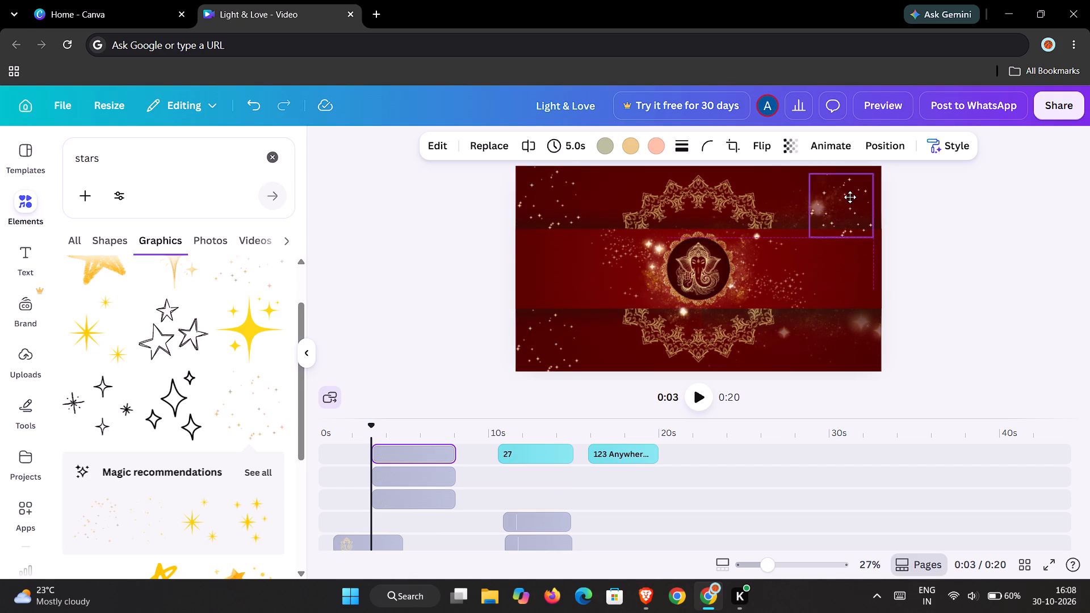
pyautogui.moveTo(850, 197); pyautogui.dragTo(852, 197)
pyautogui.click(847, 261)
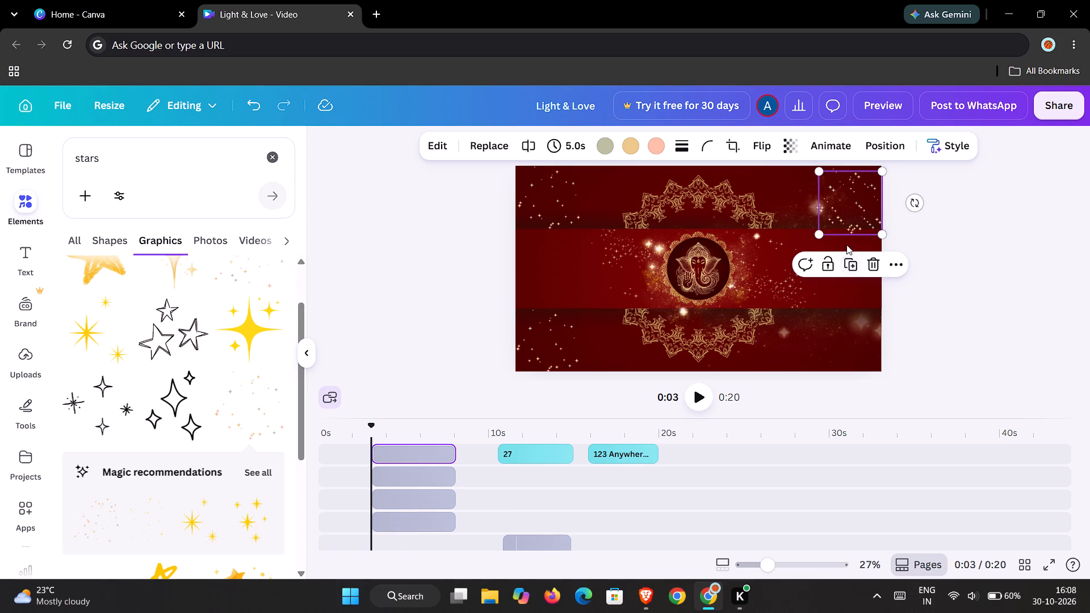
pyautogui.moveTo(846, 204); pyautogui.dragTo(845, 340)
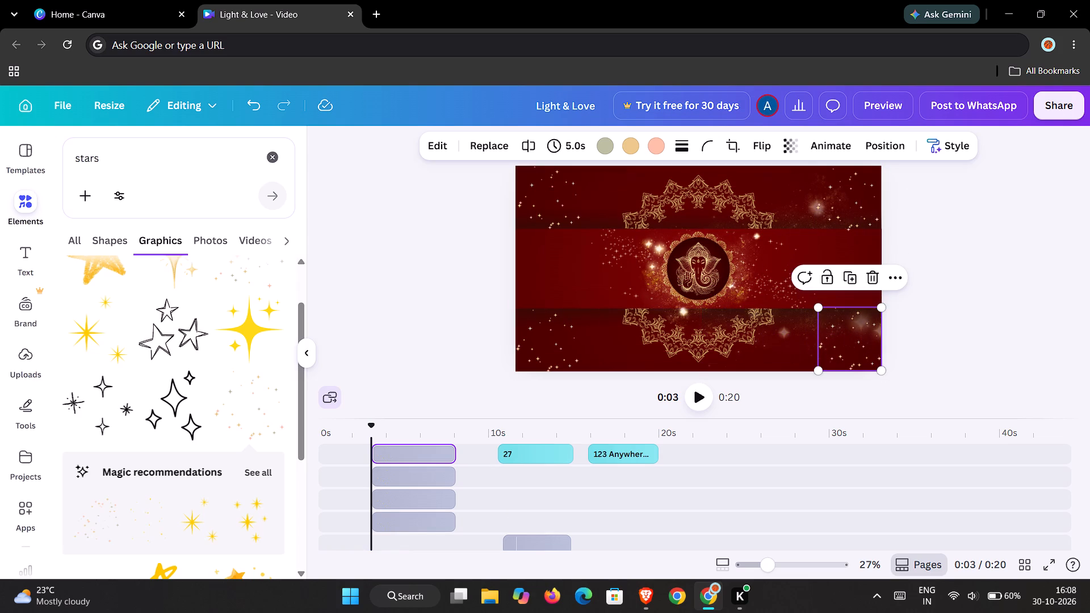
# Examine the four star clips in the timeline, checking which corner each belongs to and how they span the first two pages.
pyautogui.scroll(11, 489, 501)
pyautogui.scroll(-3, 458, 501)
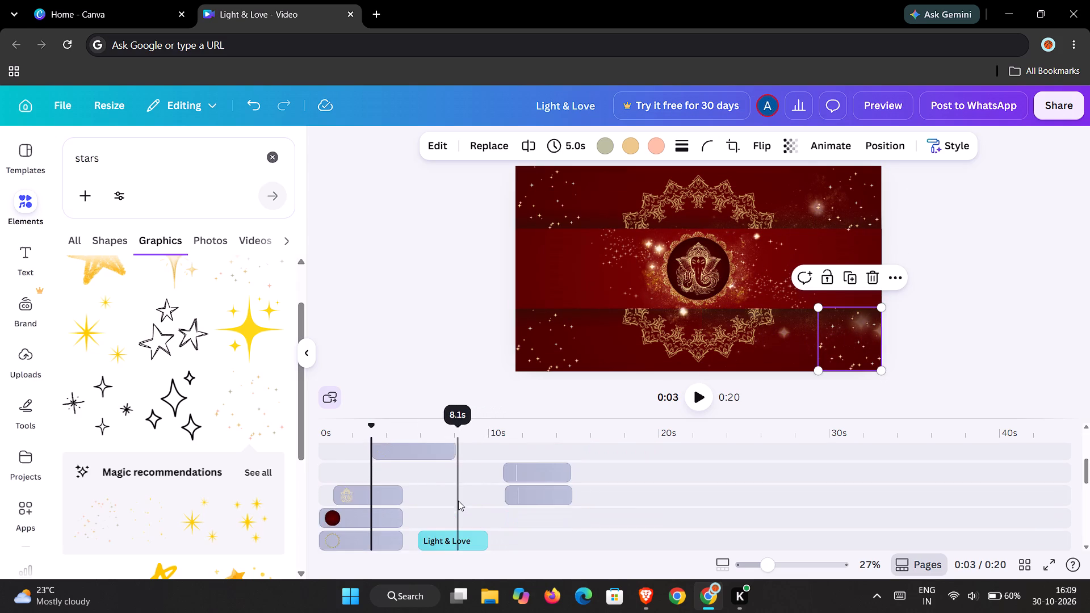
pyautogui.scroll(-8, 458, 501)
pyautogui.scroll(6, 458, 499)
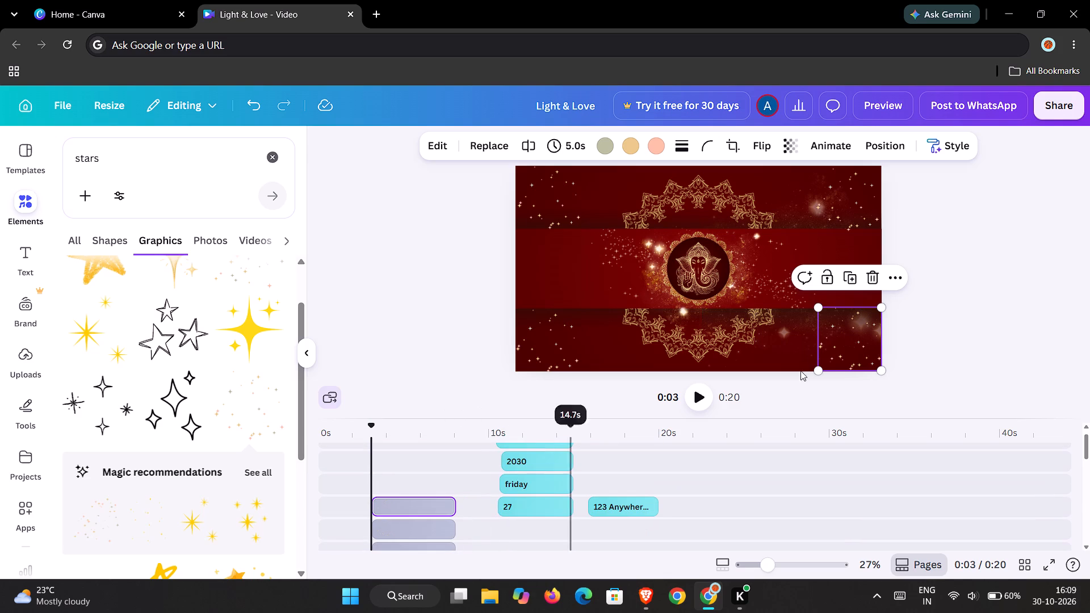
pyautogui.scroll(2, 490, 482)
pyautogui.scroll(-1, 487, 491)
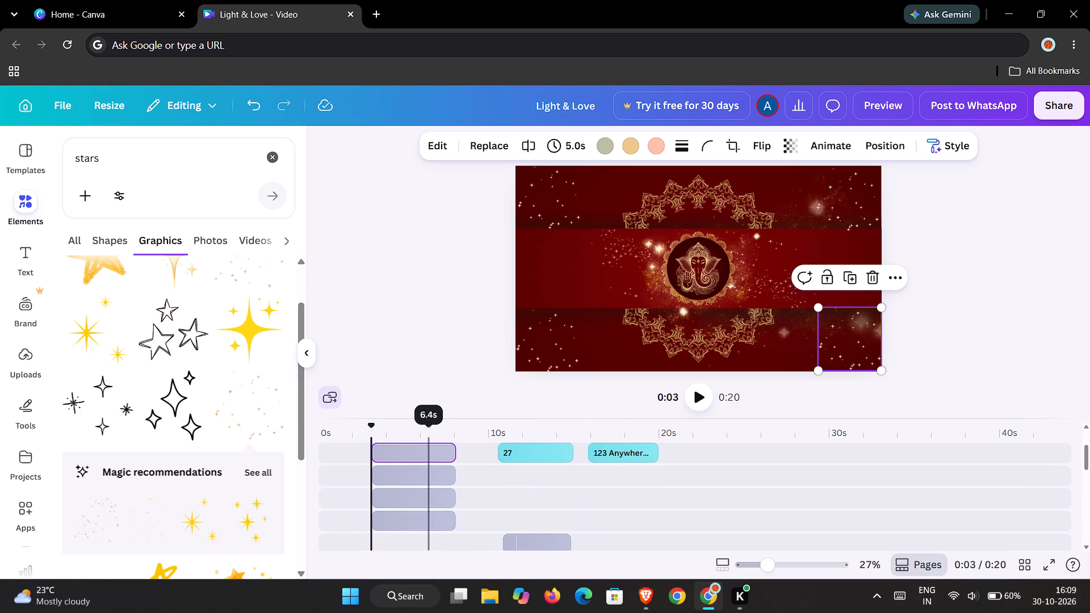
pyautogui.click(423, 446)
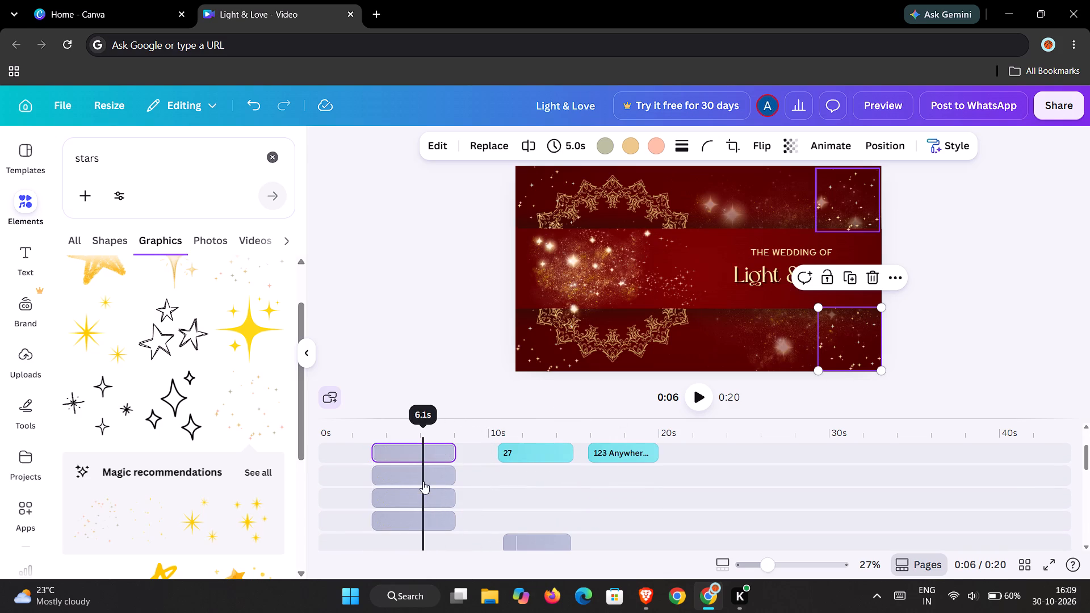
pyautogui.click(422, 477)
pyautogui.click(418, 493)
pyautogui.click(414, 522)
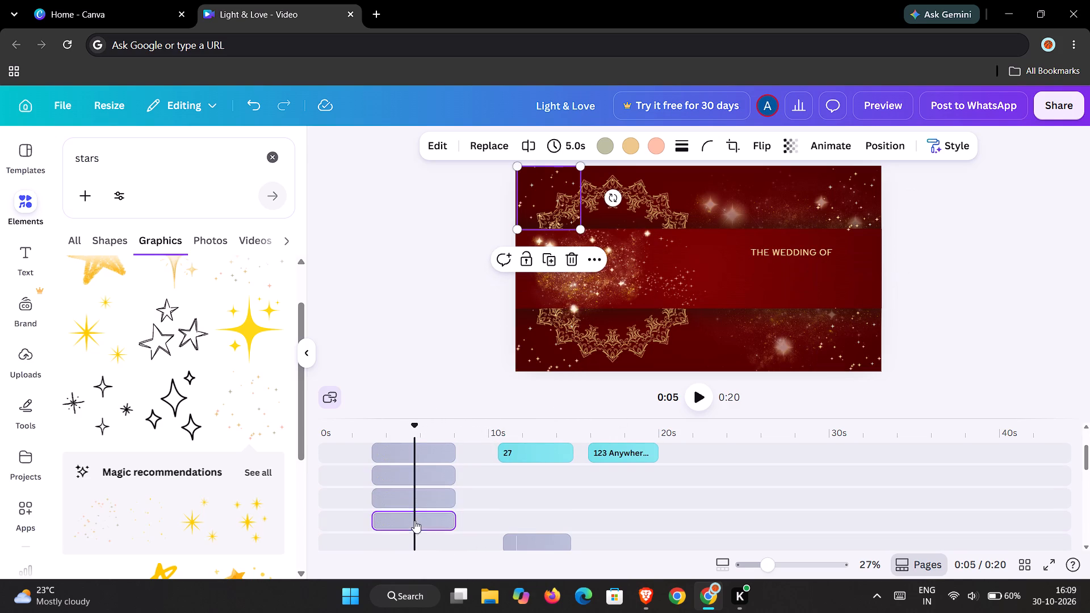
pyautogui.scroll(8, 409, 496)
pyautogui.scroll(-3, 409, 494)
pyautogui.scroll(2, 409, 494)
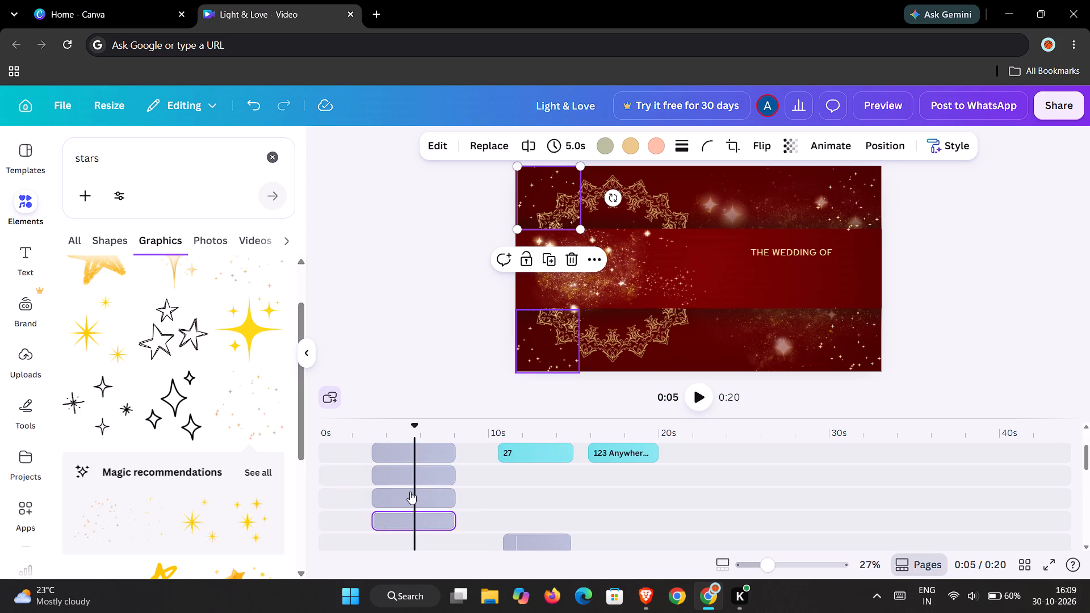
pyautogui.scroll(1, 410, 492)
pyautogui.scroll(-3, 410, 492)
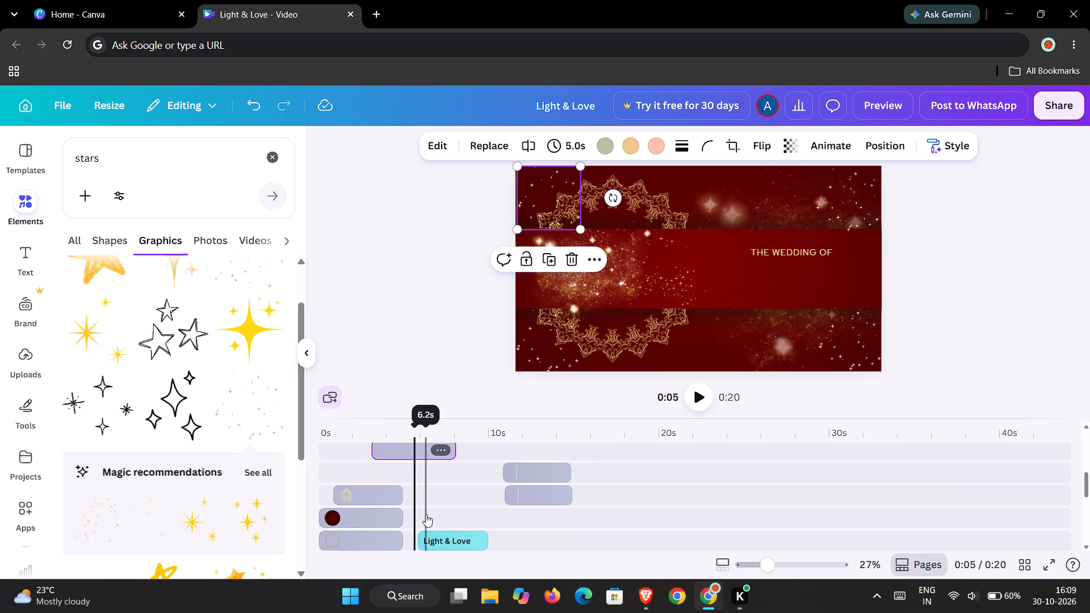
pyautogui.scroll(2, 426, 510)
# Play the video from about 5 to 8 seconds to check the corner stars on the second page.
pyautogui.click(693, 401)
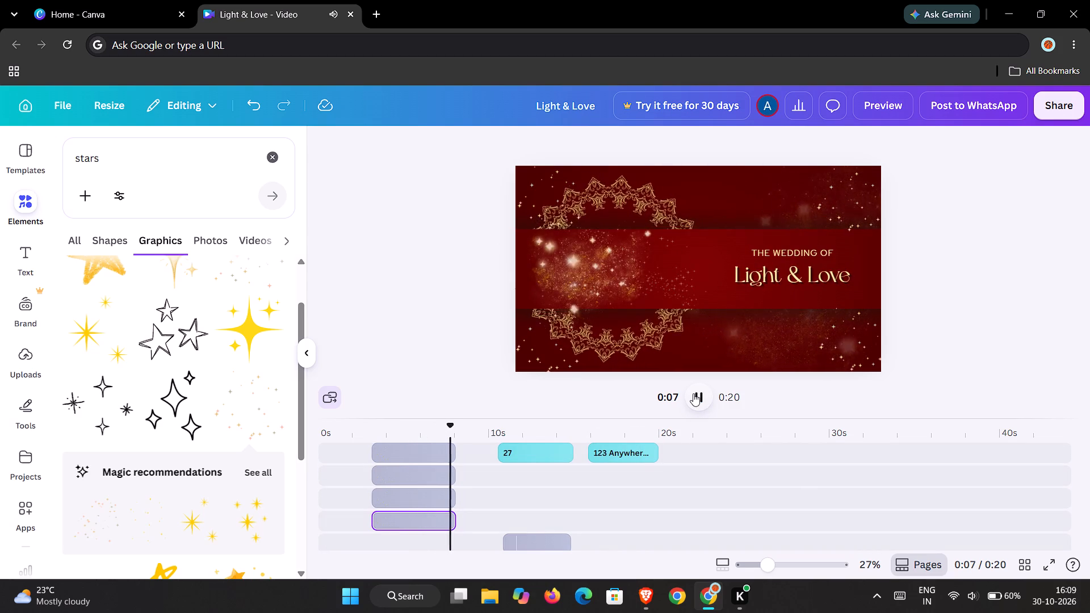
pyautogui.click(693, 393)
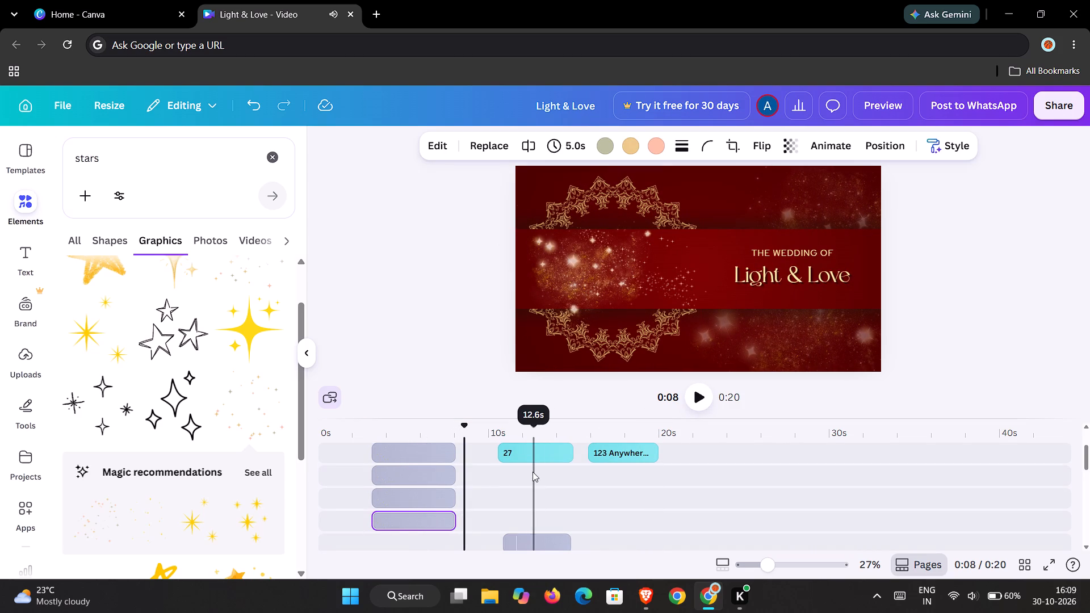
pyautogui.scroll(2, 533, 473)
pyautogui.scroll(-3, 534, 476)
pyautogui.scroll(2, 473, 489)
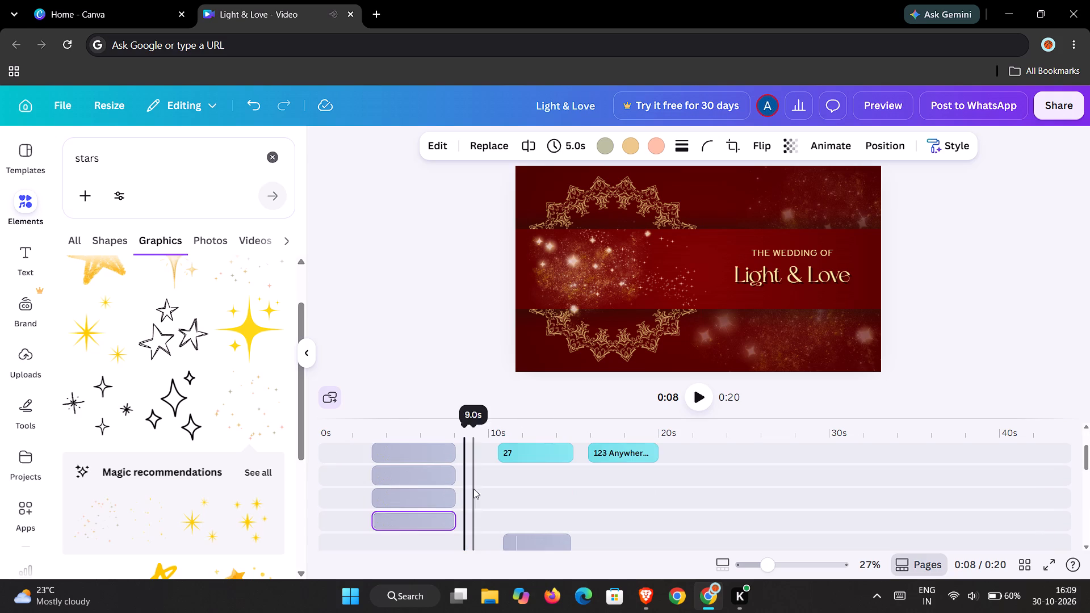
# Move the four corner star clips in the timeline to start at 0 seconds, so they cover only the first page.
pyautogui.moveTo(414, 521); pyautogui.dragTo(354, 520)
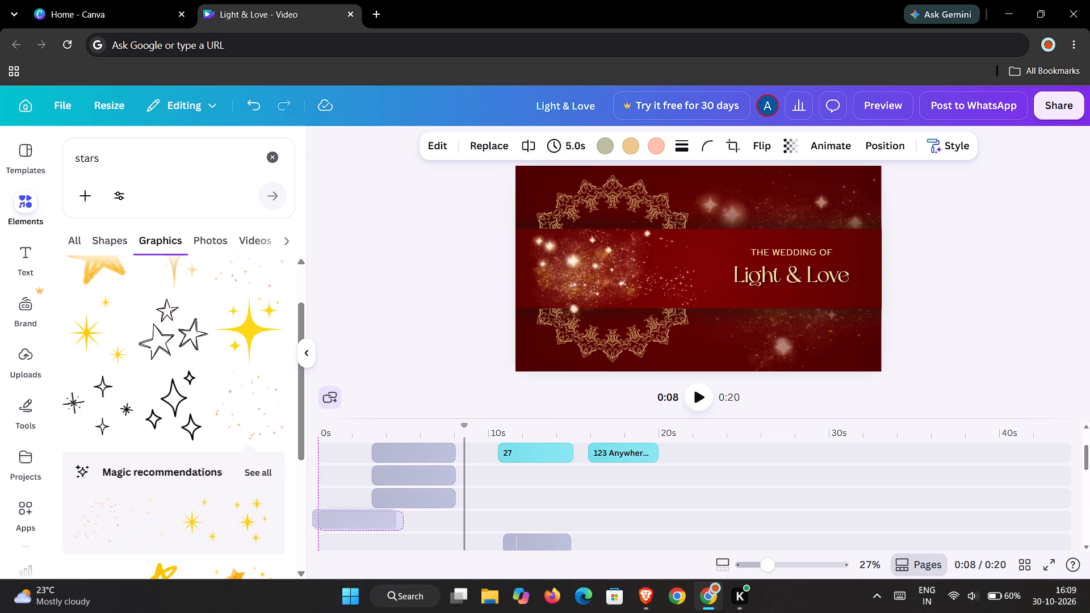
pyautogui.moveTo(354, 520); pyautogui.dragTo(358, 521)
pyautogui.scroll(-1, 460, 515)
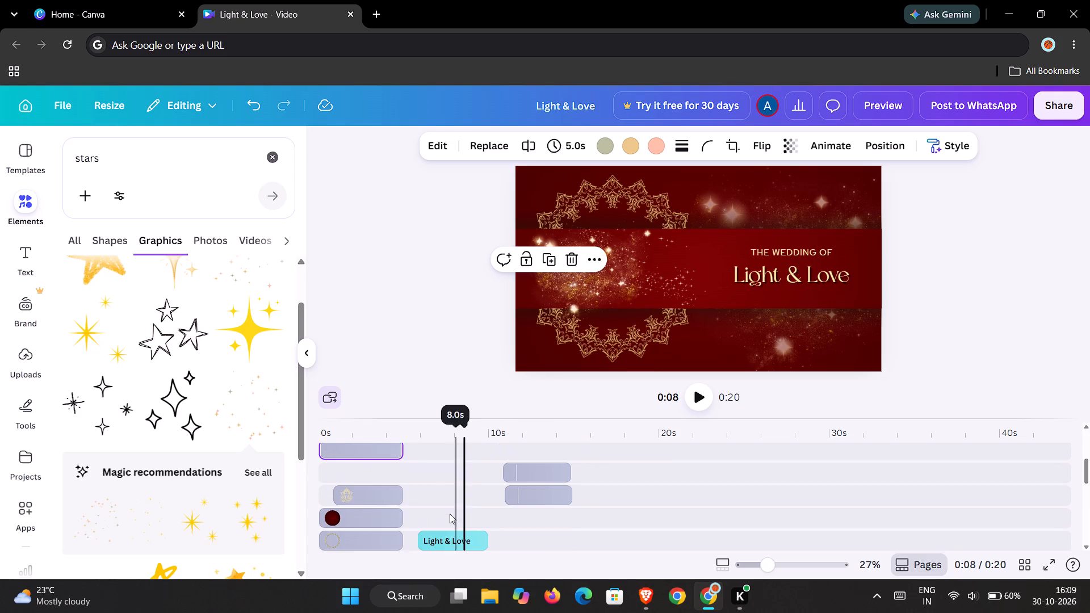
pyautogui.scroll(1, 424, 503)
pyautogui.scroll(-1, 424, 503)
pyautogui.scroll(1, 390, 491)
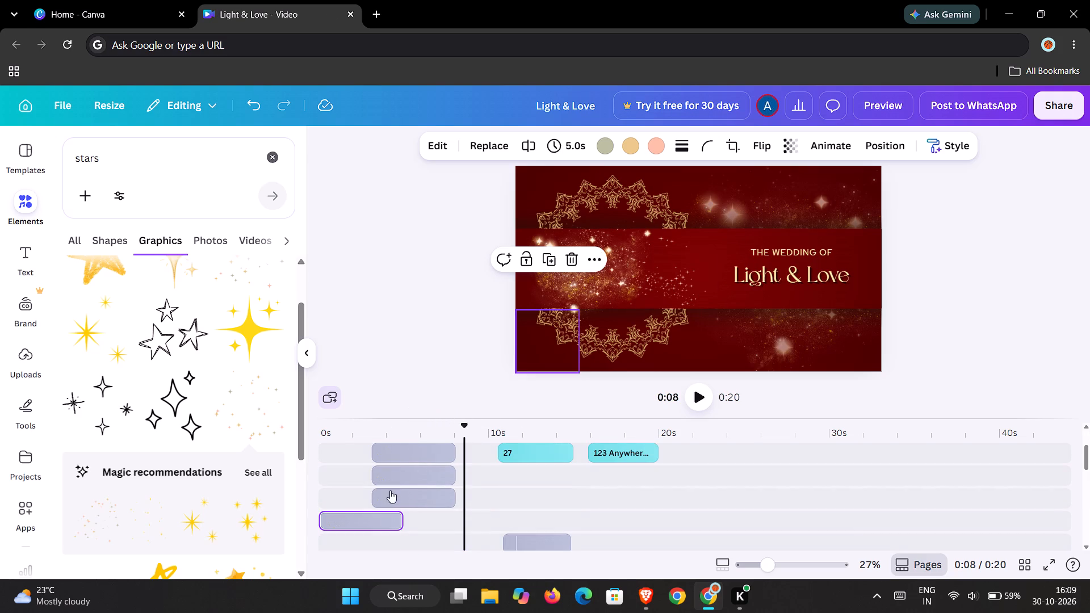
pyautogui.moveTo(411, 492); pyautogui.dragTo(355, 495)
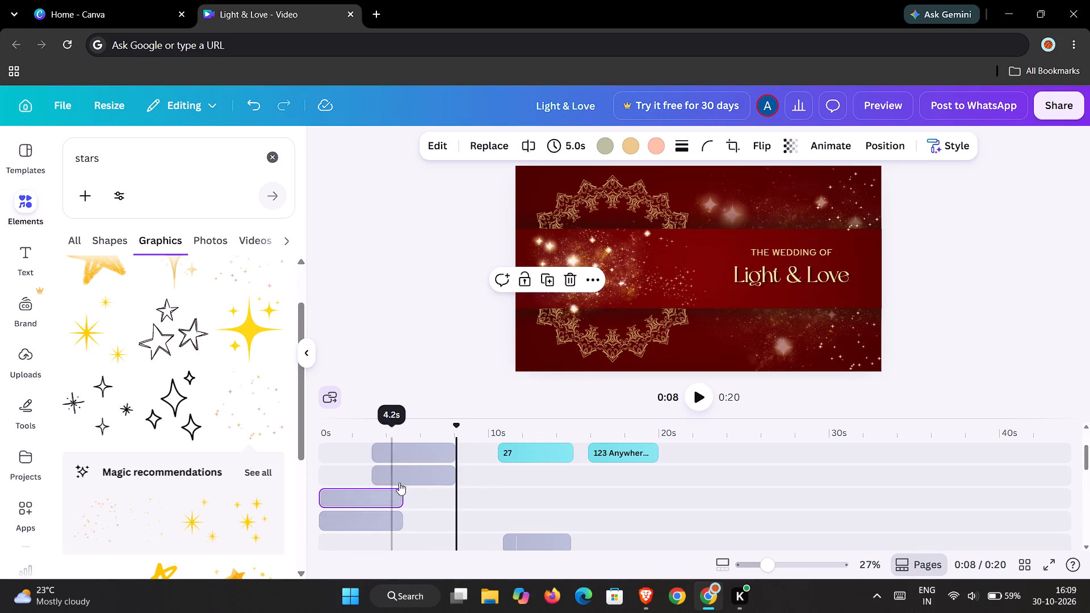
pyautogui.moveTo(412, 471); pyautogui.dragTo(362, 473)
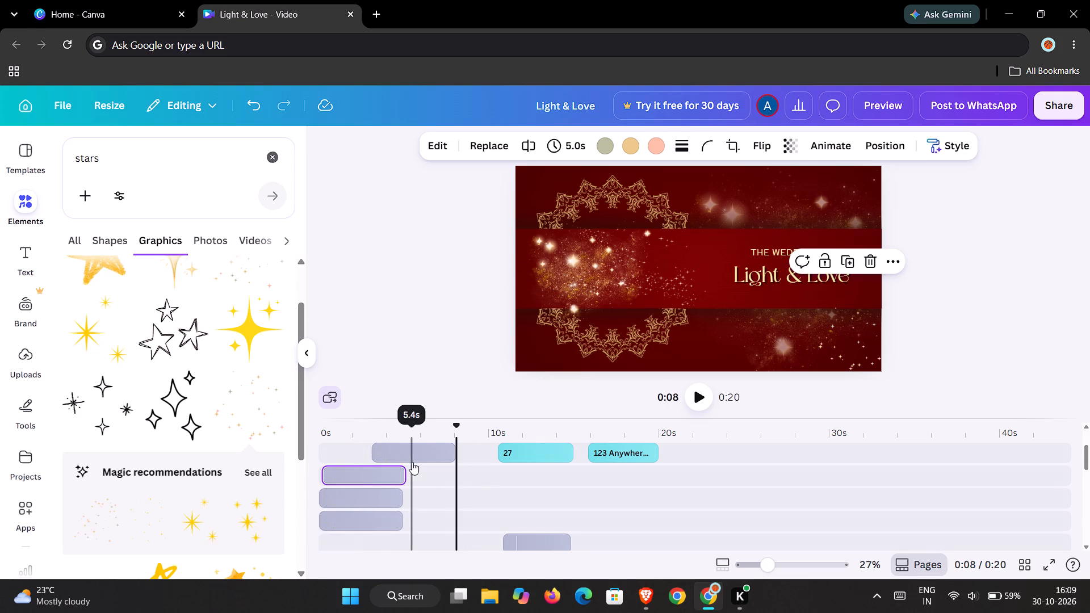
pyautogui.moveTo(409, 457); pyautogui.dragTo(356, 457)
pyautogui.scroll(-1, 412, 490)
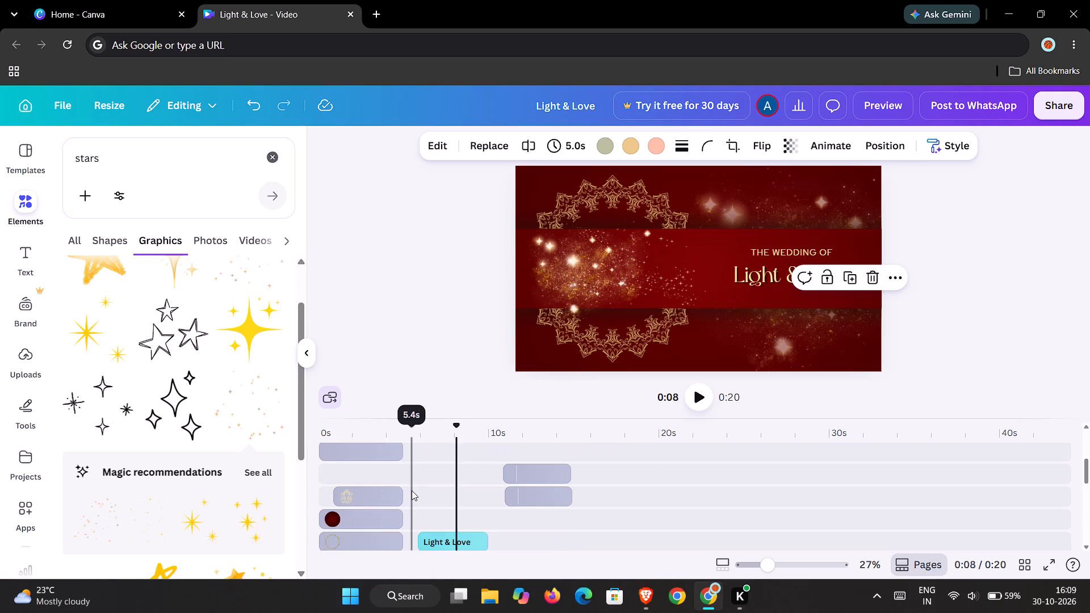
pyautogui.scroll(1, 412, 490)
pyautogui.click(381, 479)
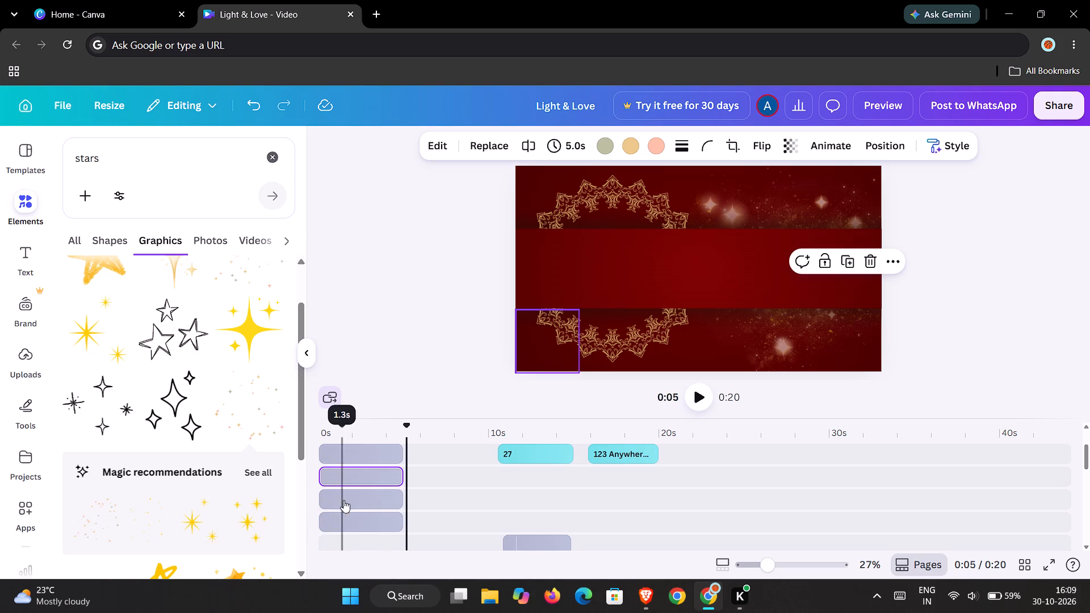
pyautogui.click(349, 519)
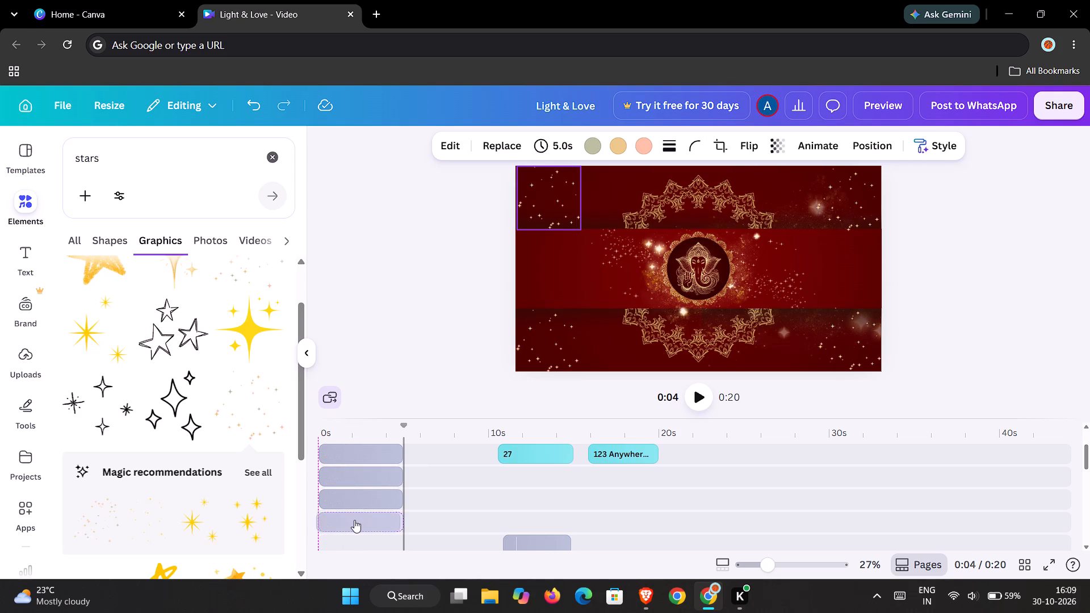
pyautogui.scroll(-1, 416, 490)
pyautogui.scroll(2, 420, 484)
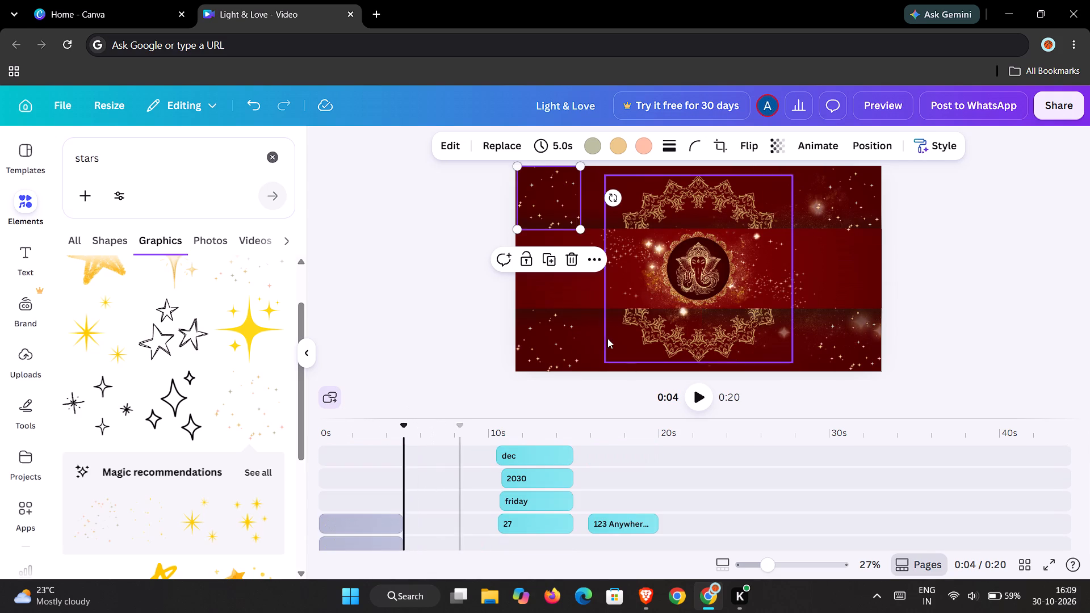
# Play the video across the change to the second page and from the start to about 4 seconds to check the corner stars.
pyautogui.click(688, 398)
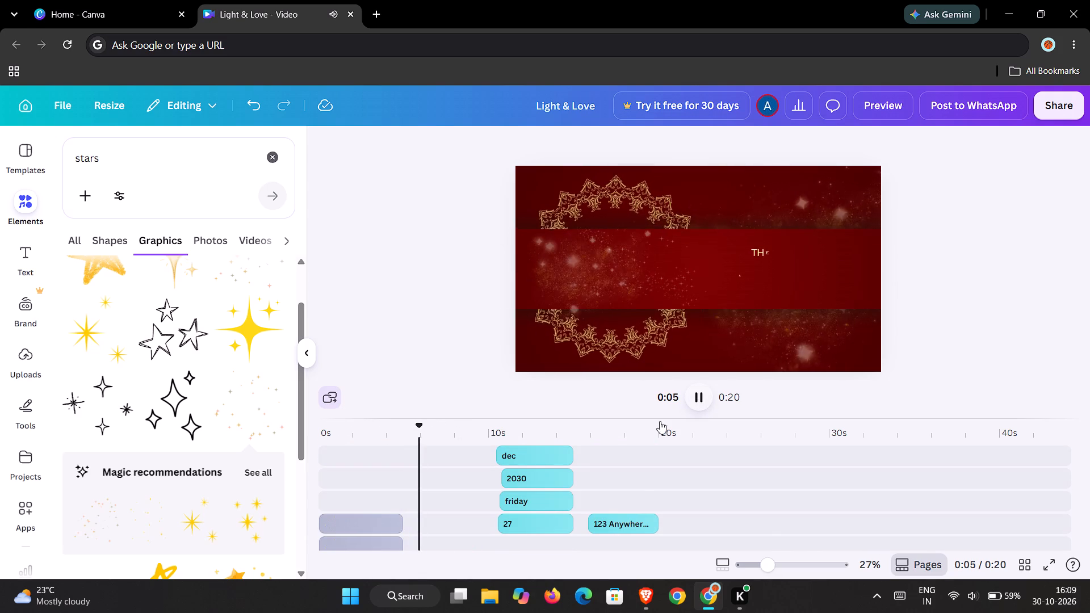
pyautogui.click(446, 479)
pyautogui.scroll(-2, 491, 478)
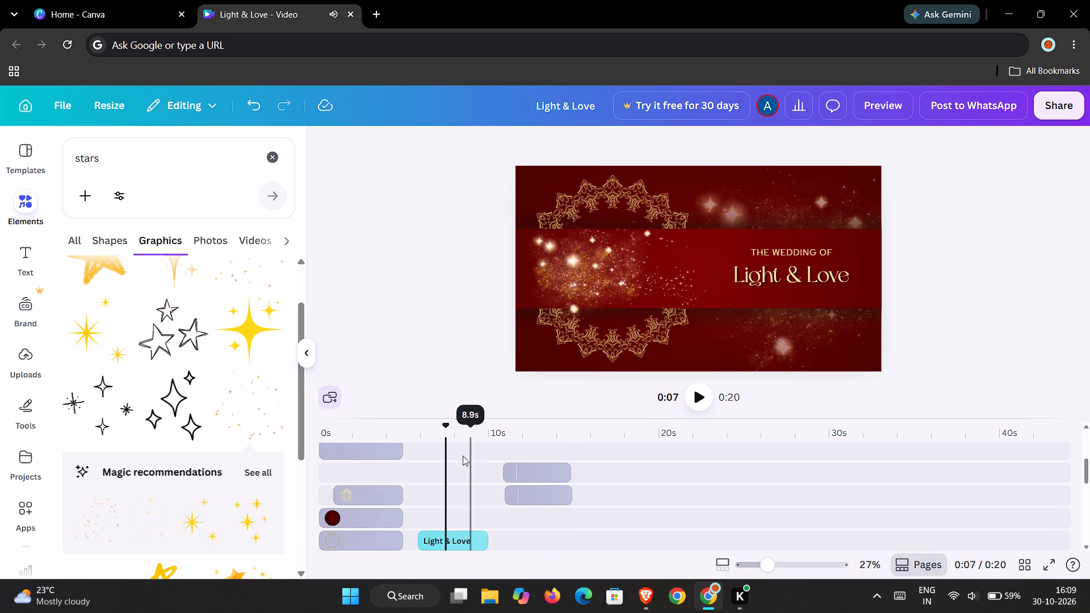
pyautogui.moveTo(446, 425); pyautogui.dragTo(308, 452)
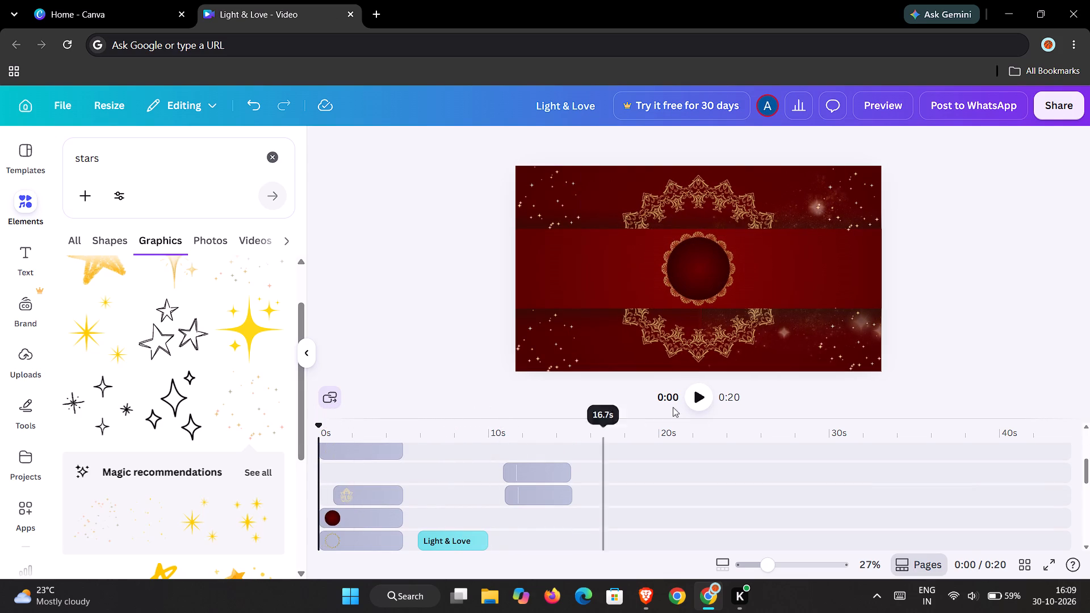
pyautogui.click(697, 394)
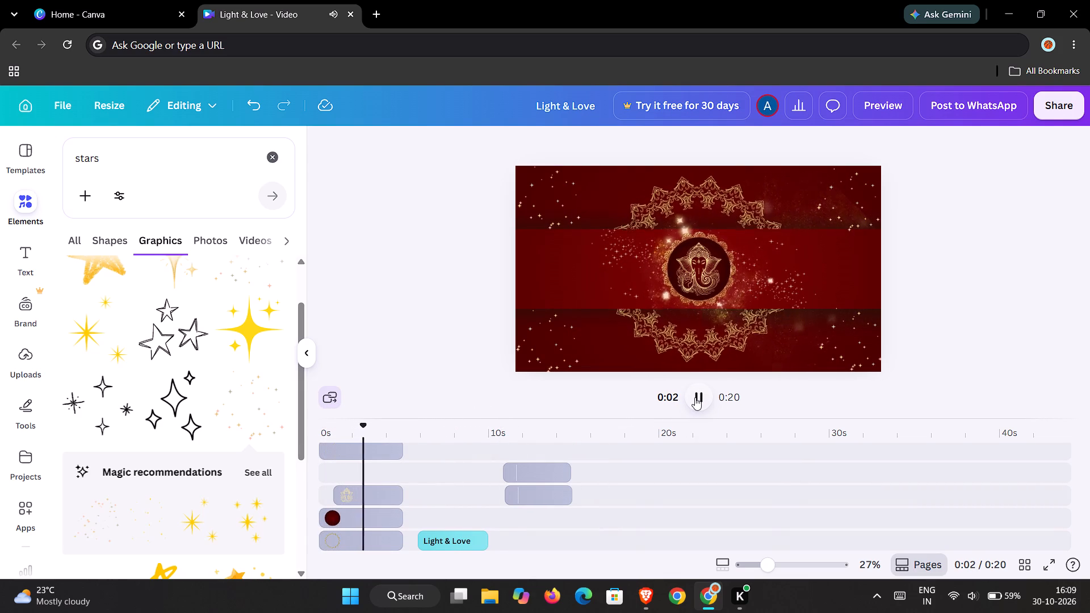
pyautogui.click(694, 398)
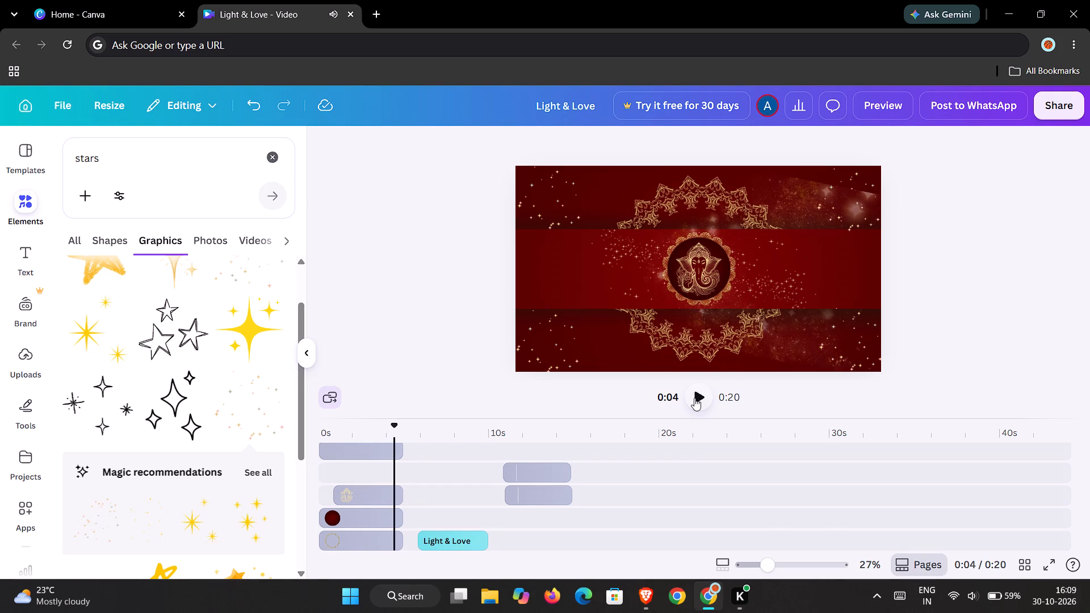
# Apply the Succession animation to the scattered stars in all four corners of the first page.
pyautogui.click(561, 211)
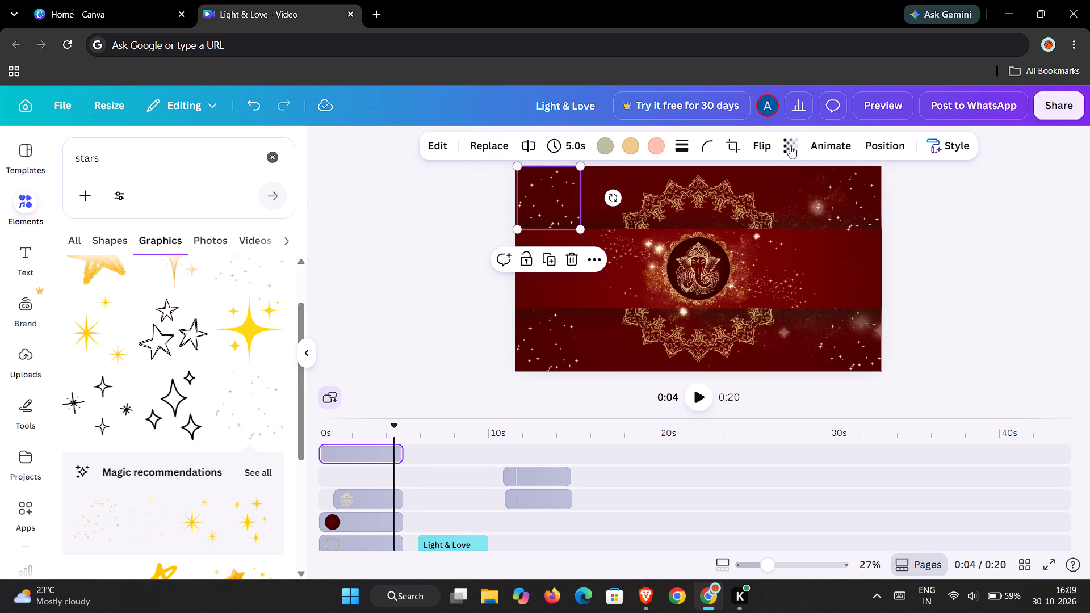
pyautogui.click(817, 148)
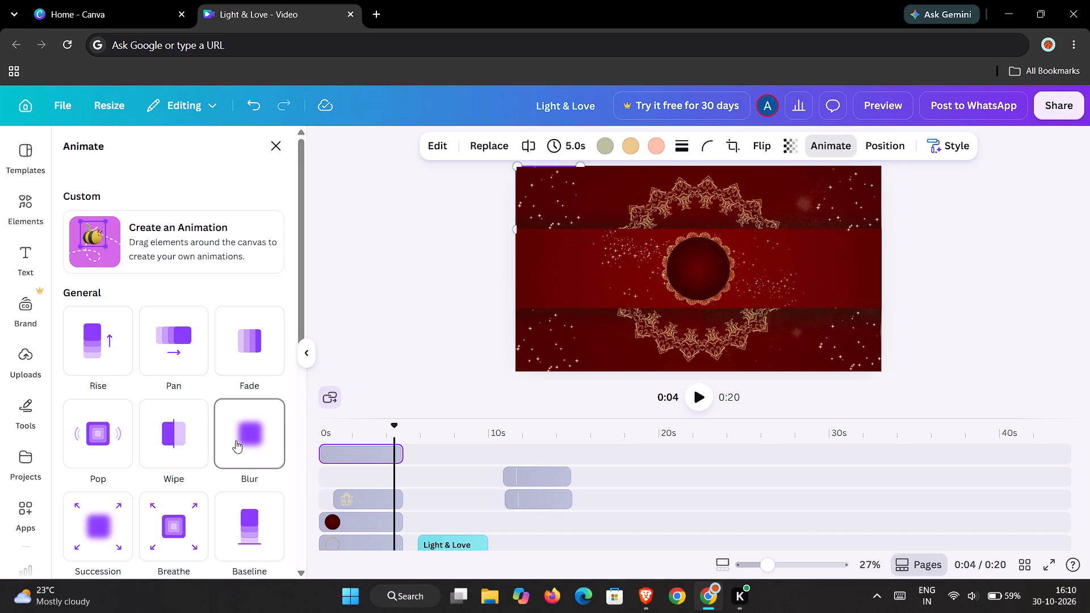
pyautogui.scroll(-1, 237, 440)
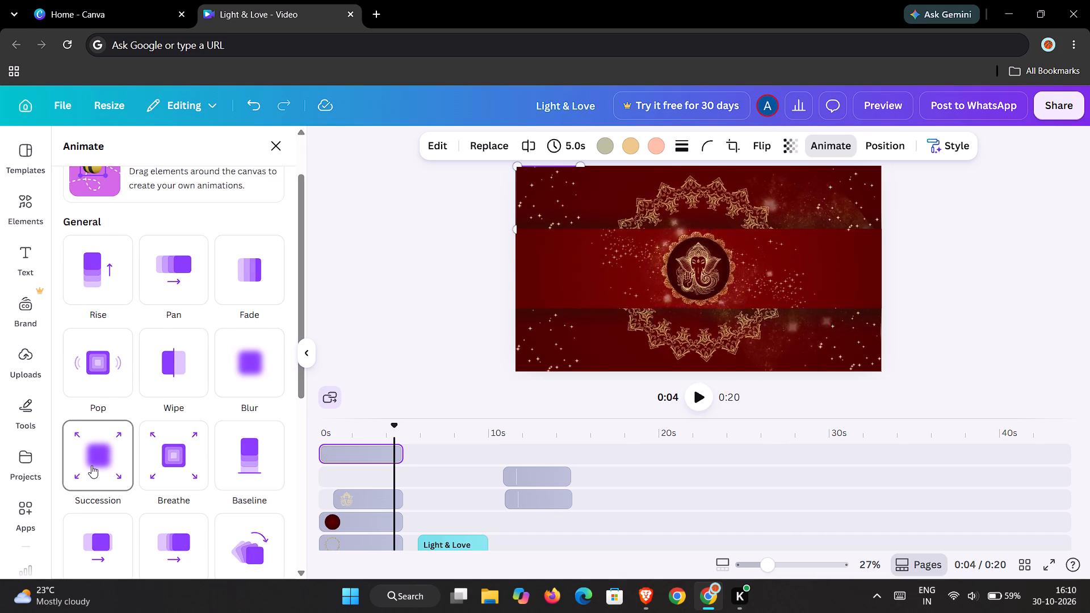
pyautogui.click(91, 465)
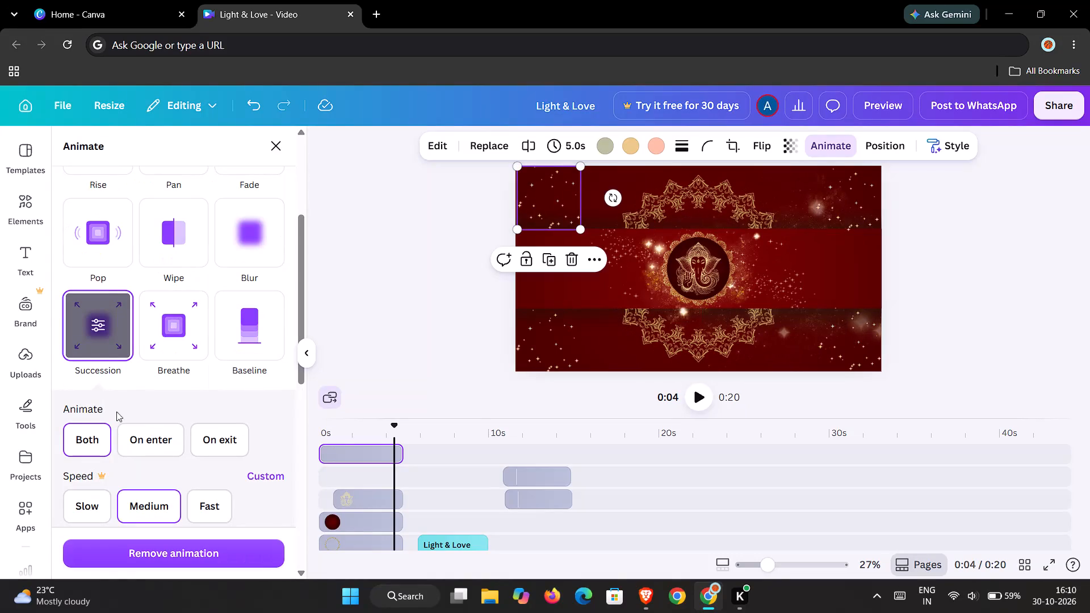
pyautogui.scroll(-1, 132, 393)
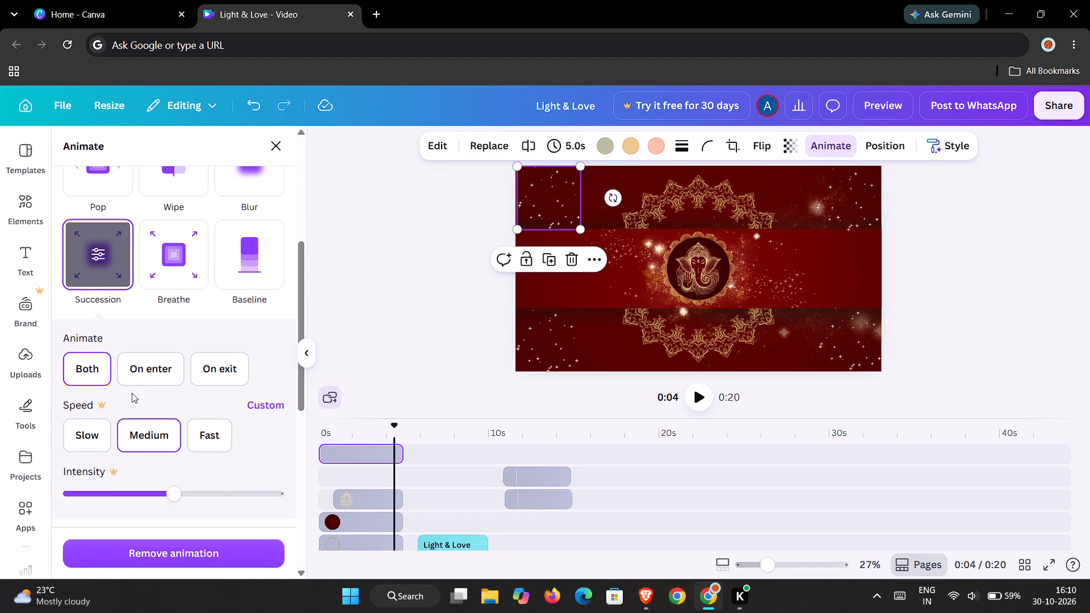
pyautogui.scroll(-3, 135, 393)
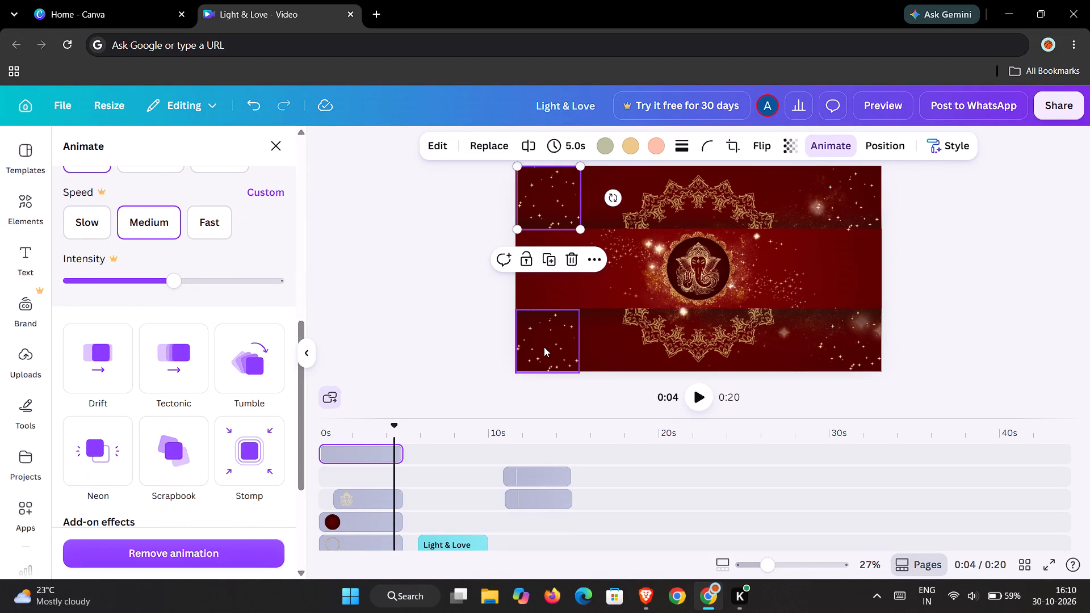
pyautogui.click(542, 351)
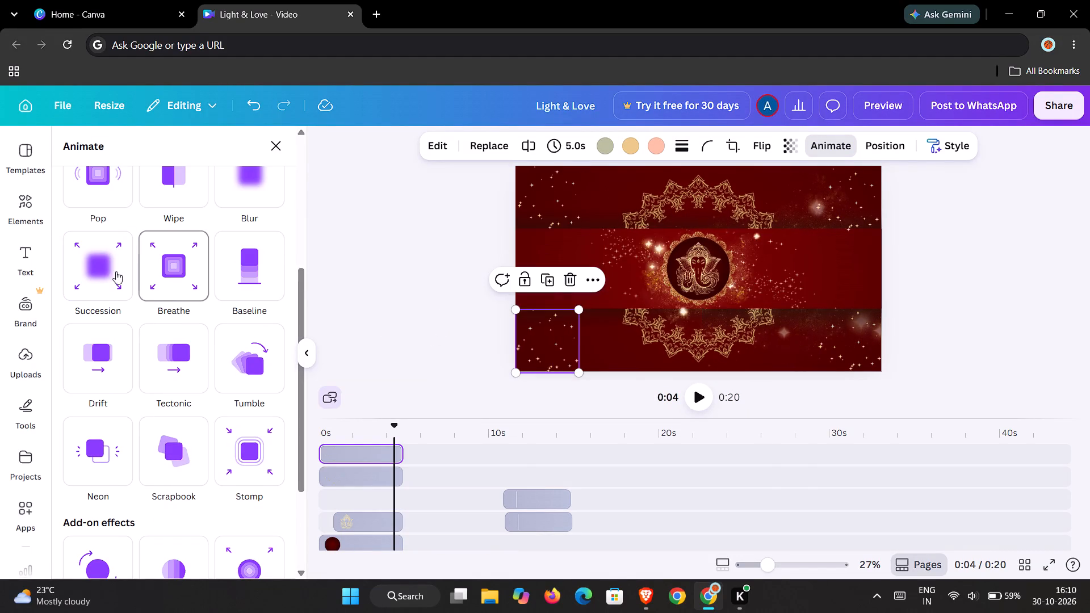
pyautogui.click(90, 262)
pyautogui.click(846, 194)
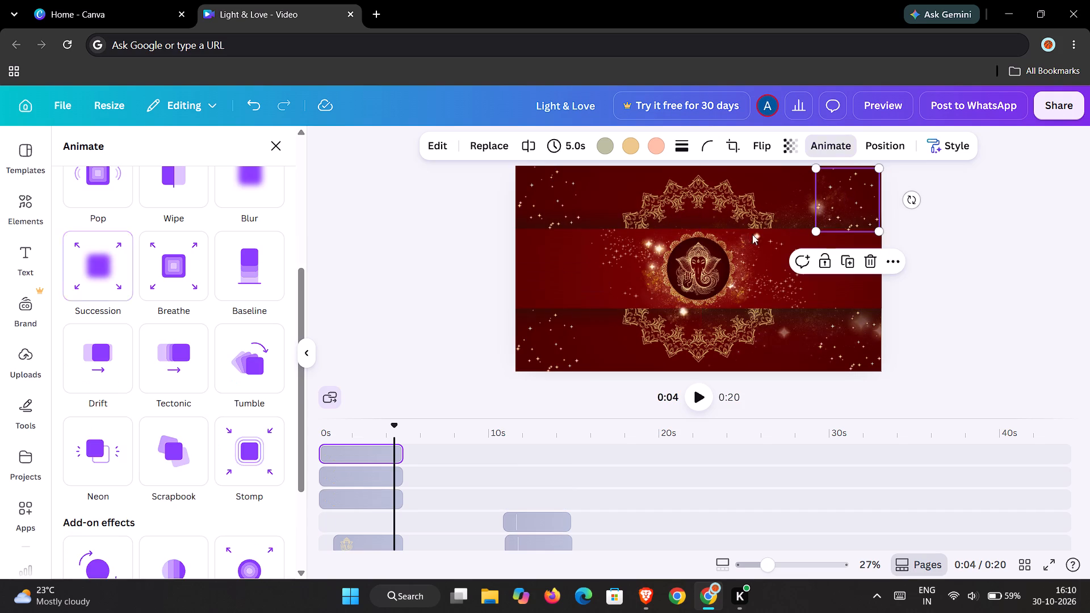
pyautogui.click(106, 285)
pyautogui.click(860, 354)
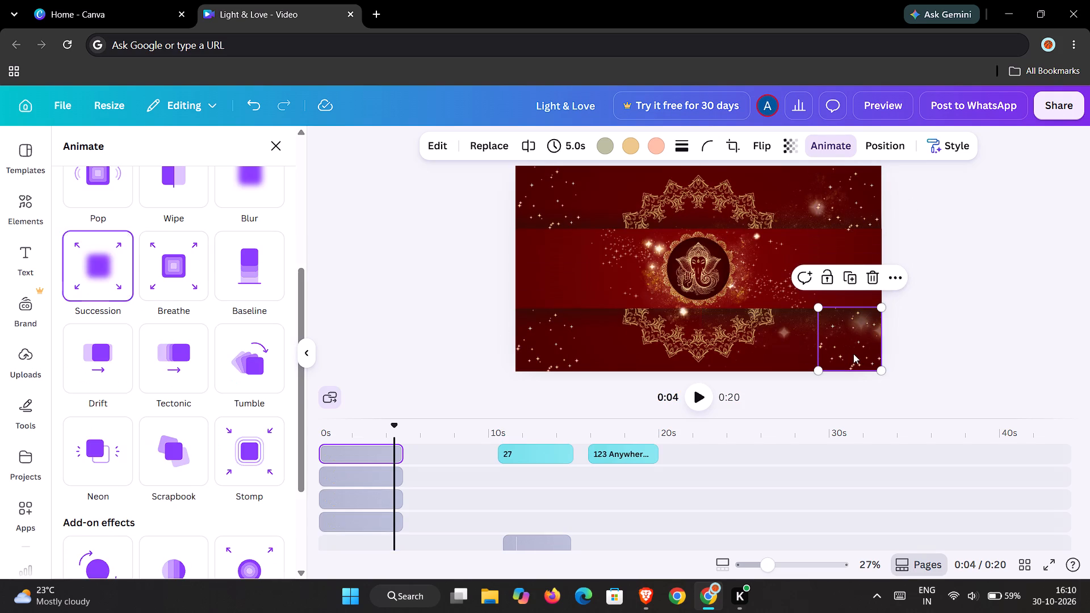
pyautogui.click(83, 266)
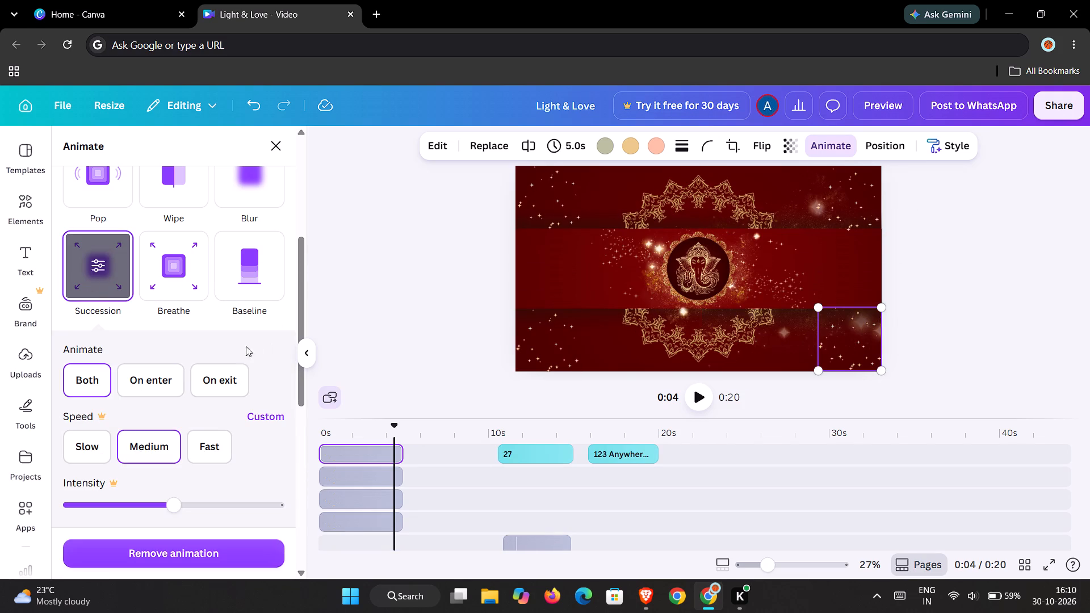
# Add the Rotate add-on effect to the stars in the first page's lower-right, lower-left and upper-left corners.
pyautogui.scroll(-8, 222, 338)
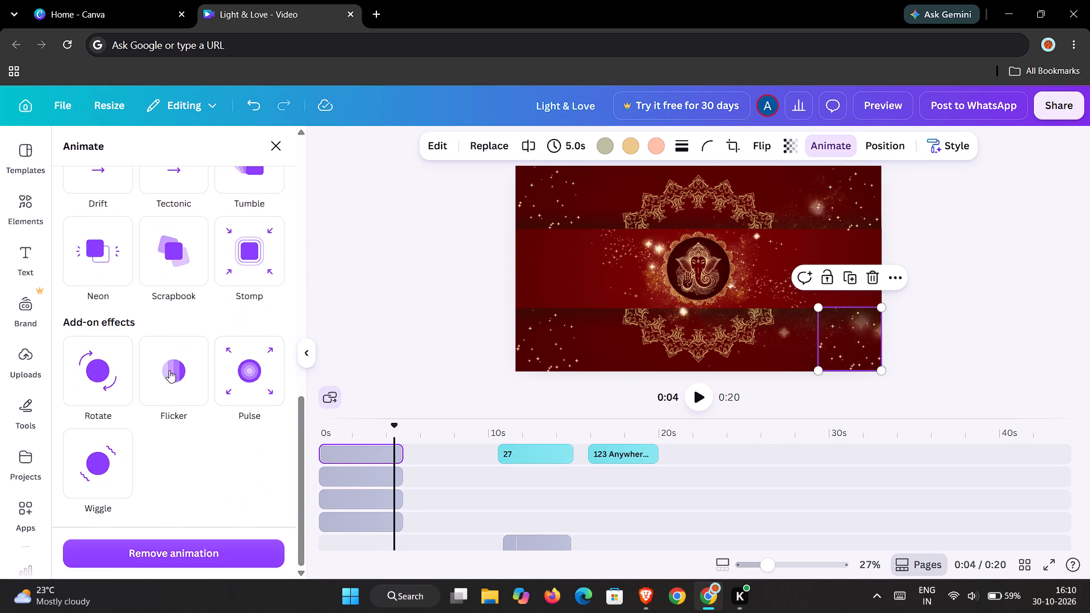
pyautogui.click(100, 385)
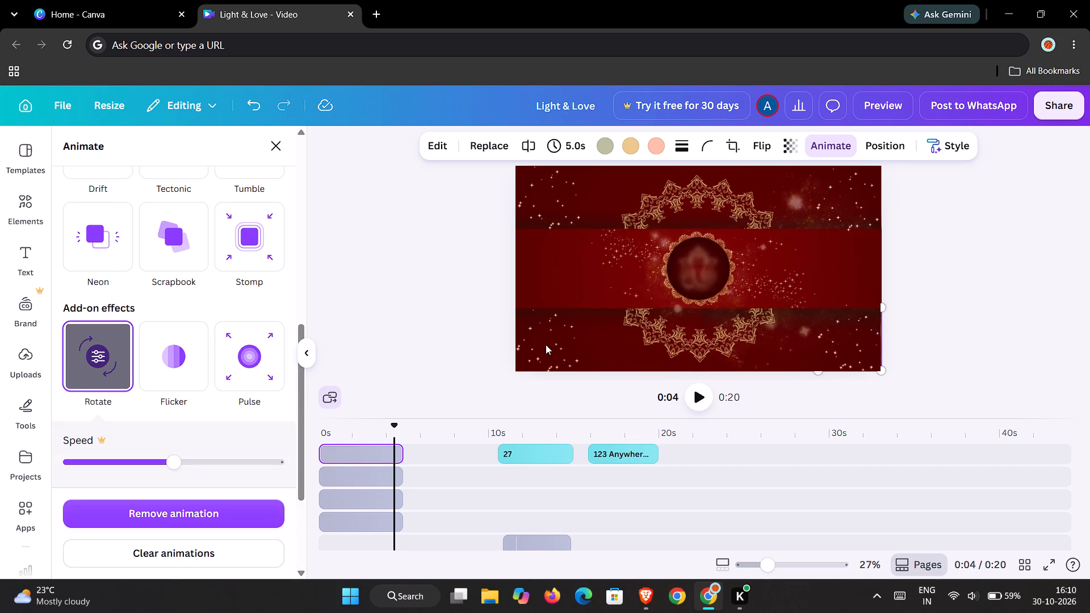
pyautogui.click(546, 345)
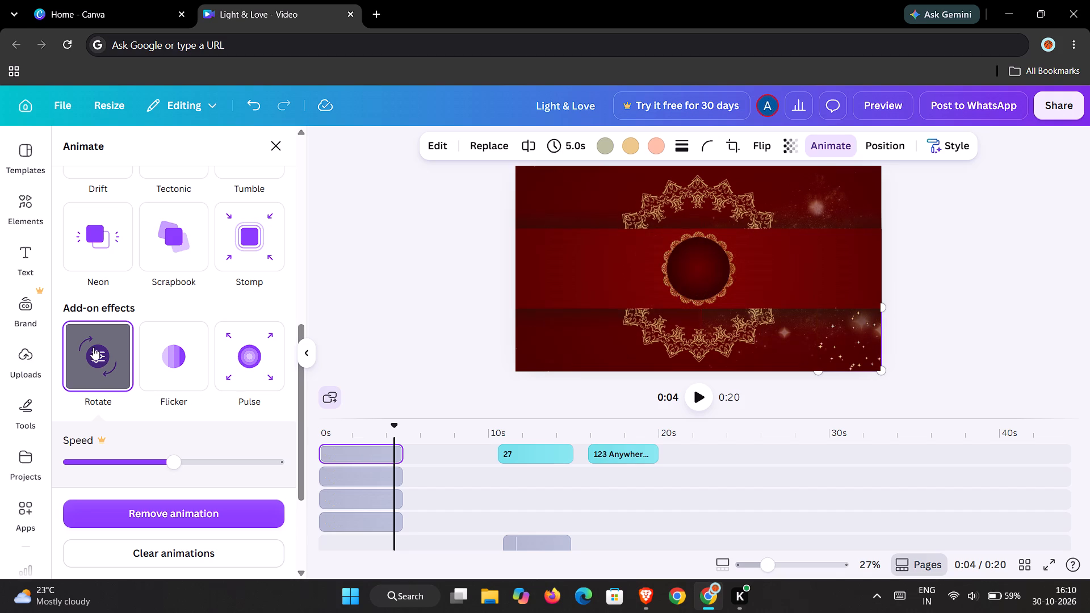
pyautogui.click(550, 338)
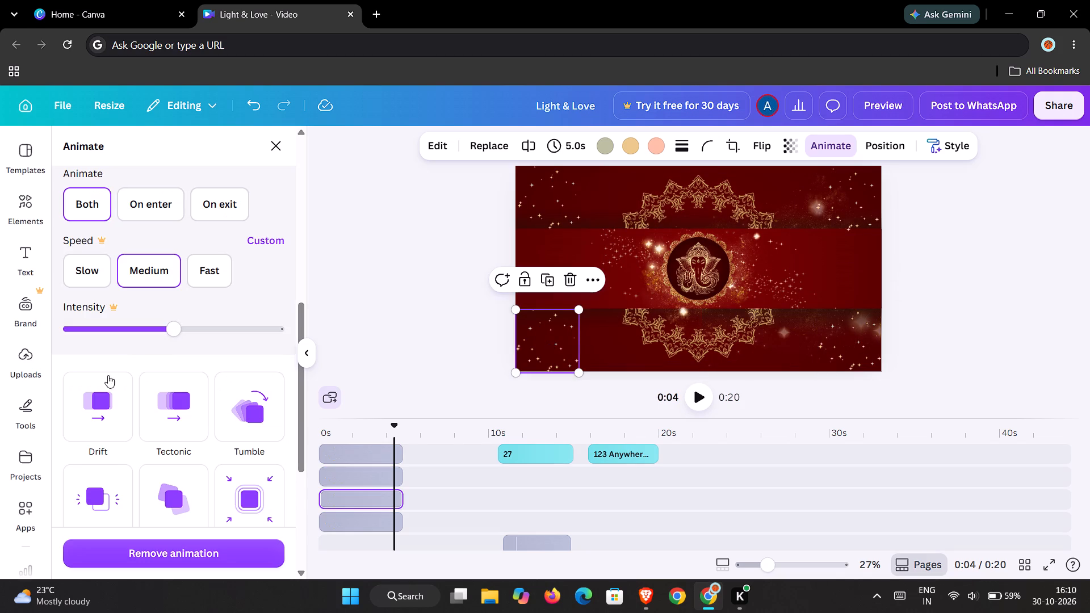
pyautogui.scroll(-14, 141, 364)
pyautogui.click(94, 375)
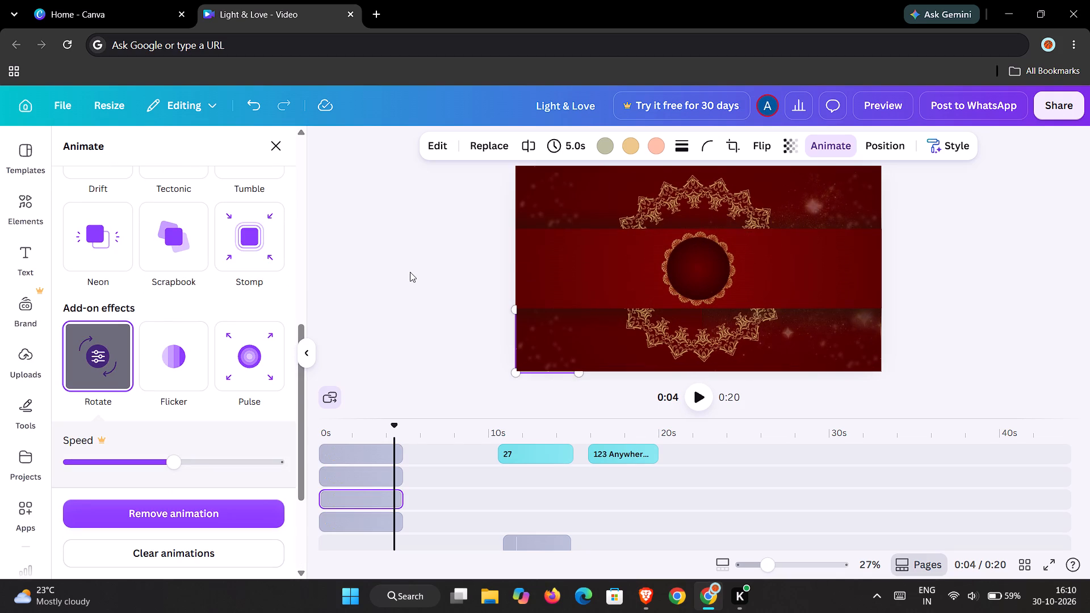
pyautogui.scroll(1, 593, 288)
pyautogui.click(552, 194)
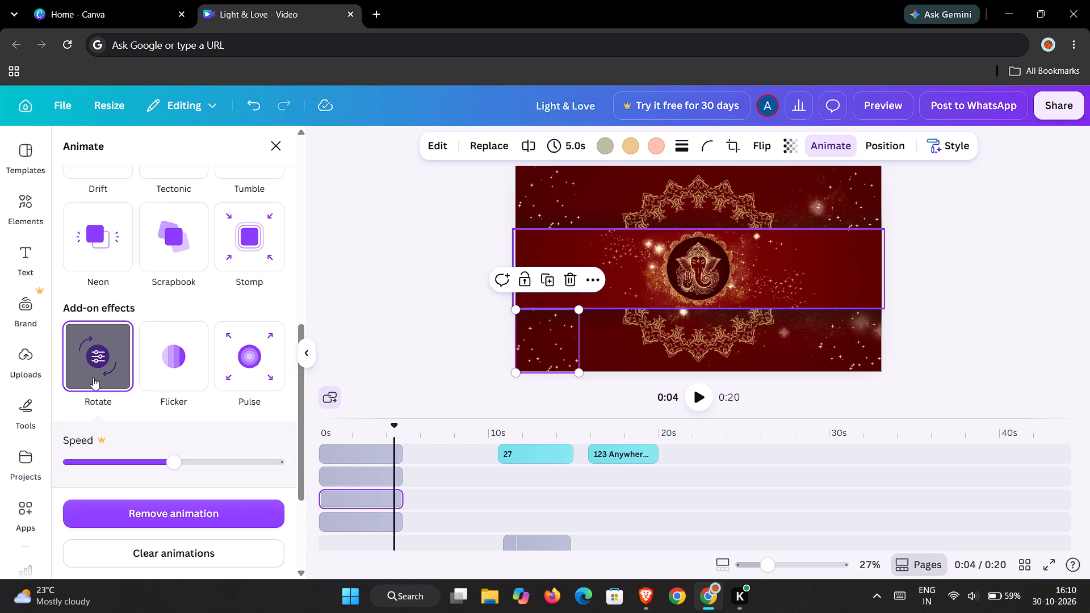
pyautogui.click(87, 349)
pyautogui.click(569, 199)
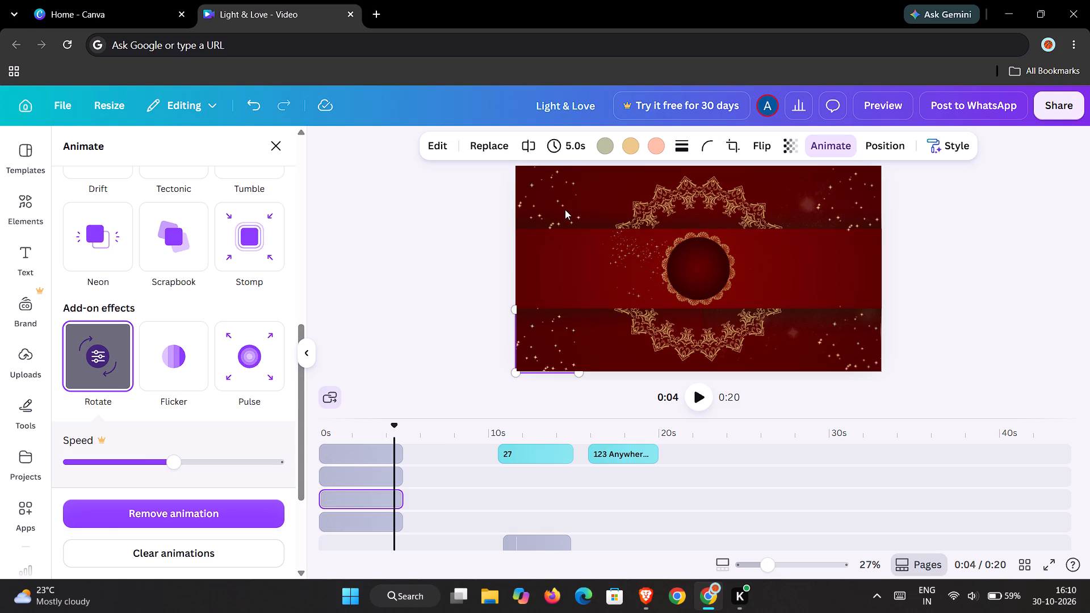
pyautogui.click(564, 211)
pyautogui.scroll(-11, 142, 351)
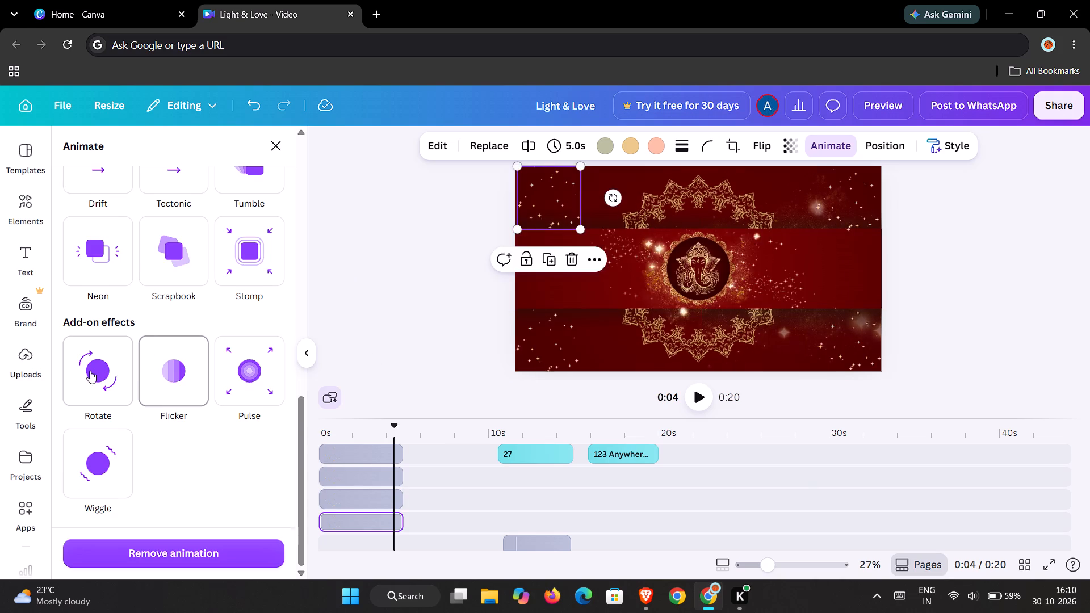
pyautogui.click(90, 371)
# Add the Rotate add-on effect to the stars in the first page's upper-right corner.
pyautogui.click(854, 201)
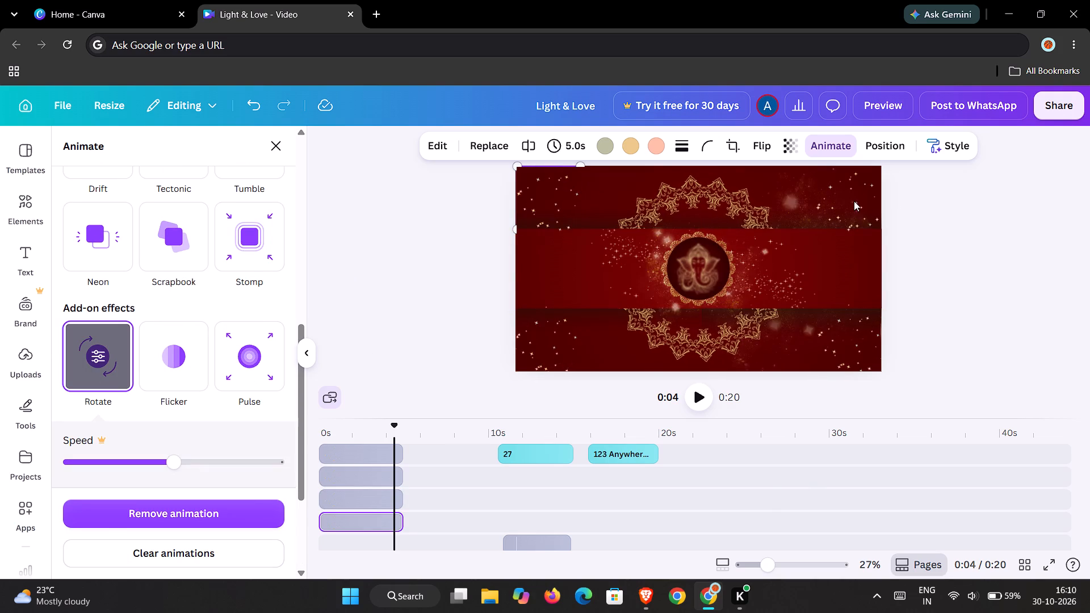
pyautogui.click(854, 201)
pyautogui.scroll(-5, 150, 376)
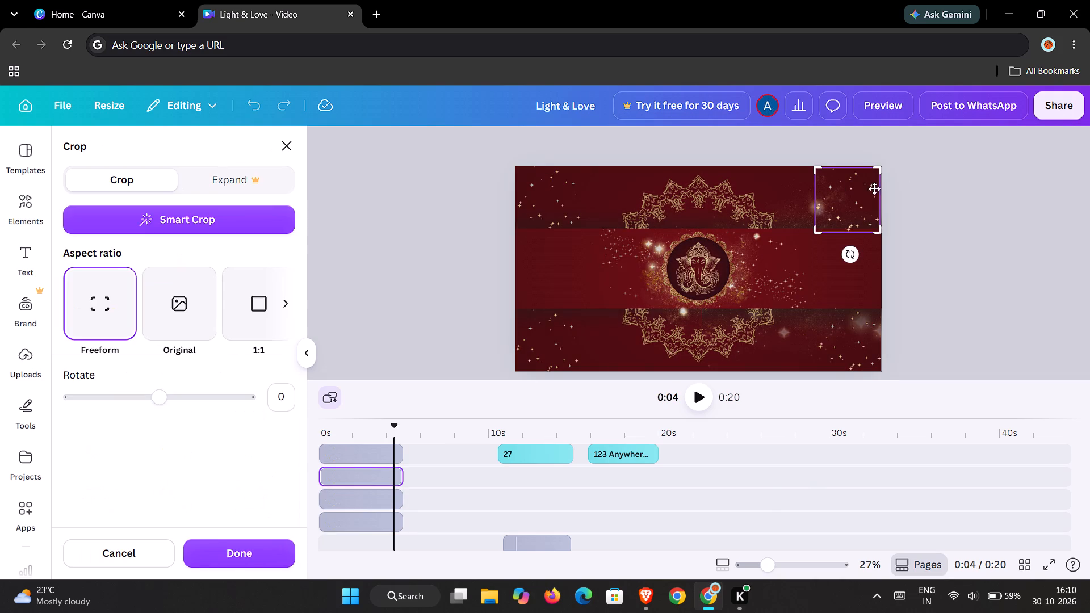
pyautogui.click(858, 206)
pyautogui.click(960, 206)
pyautogui.click(853, 194)
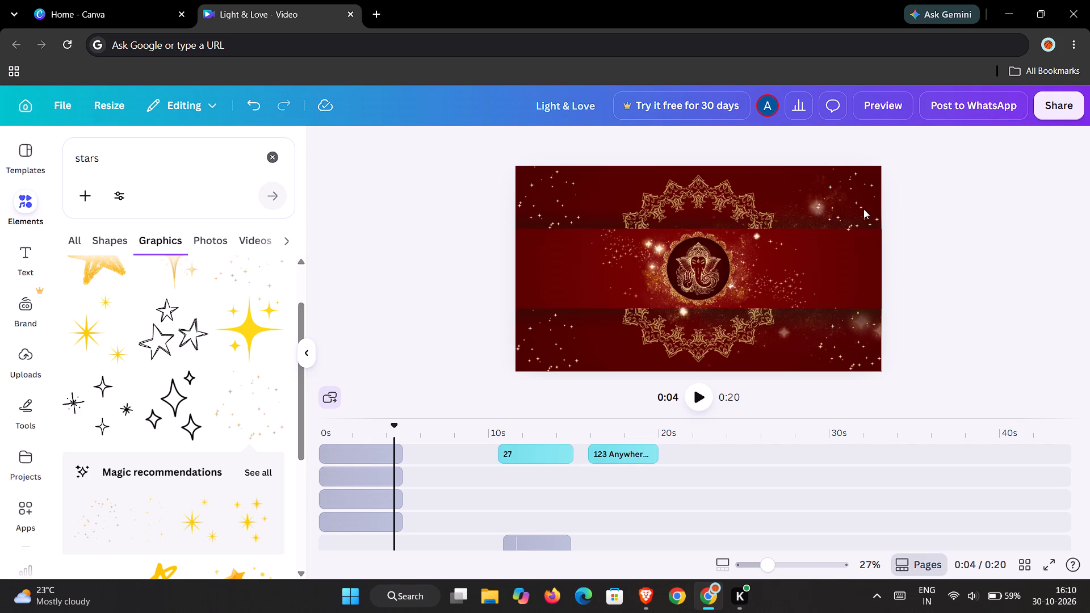
pyautogui.click(860, 212)
pyautogui.click(833, 150)
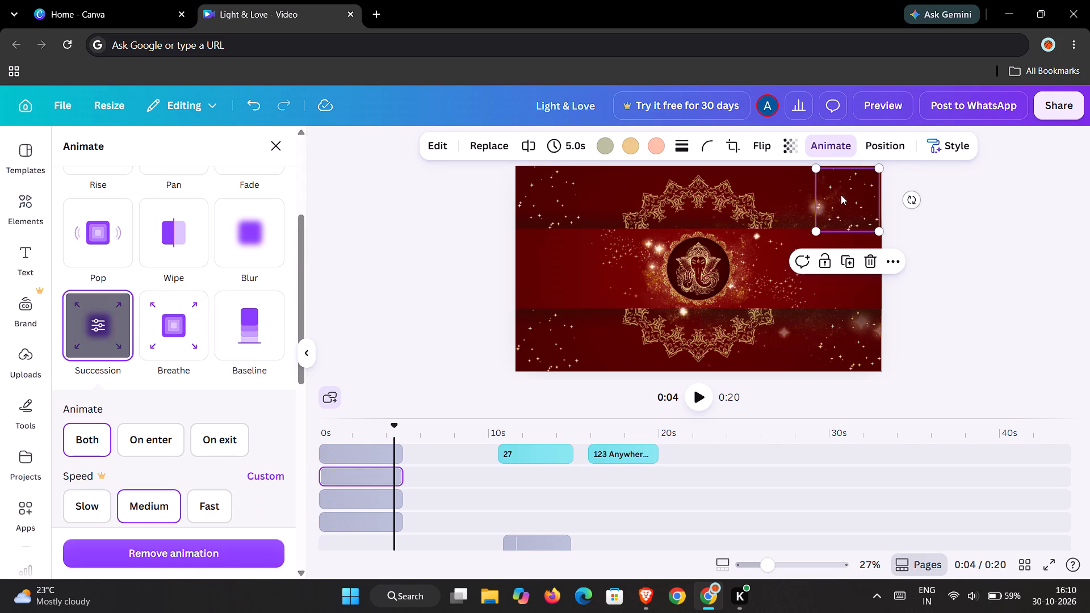
pyautogui.scroll(-11, 123, 323)
pyautogui.click(99, 362)
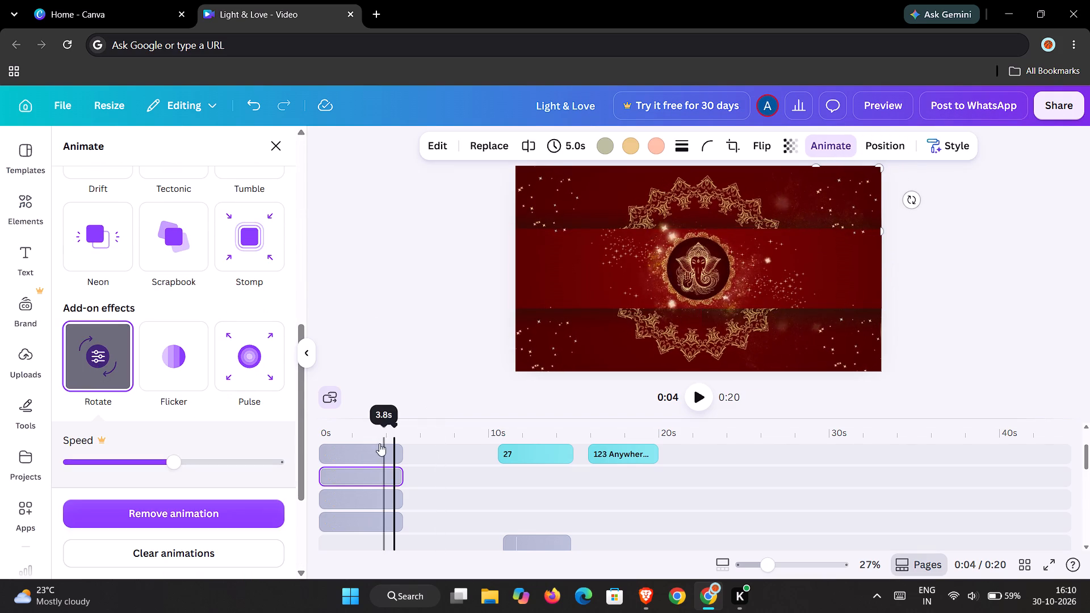
# Play the video from the start to about 6 seconds to check the rotating corner stars and the page change.
pyautogui.moveTo(392, 426); pyautogui.dragTo(303, 438)
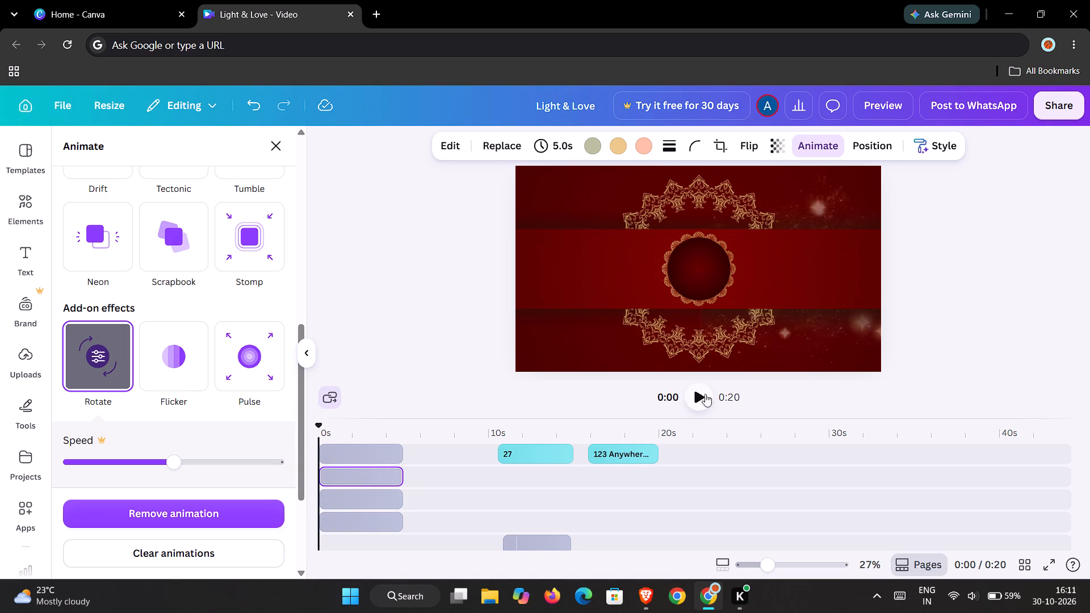
pyautogui.click(697, 392)
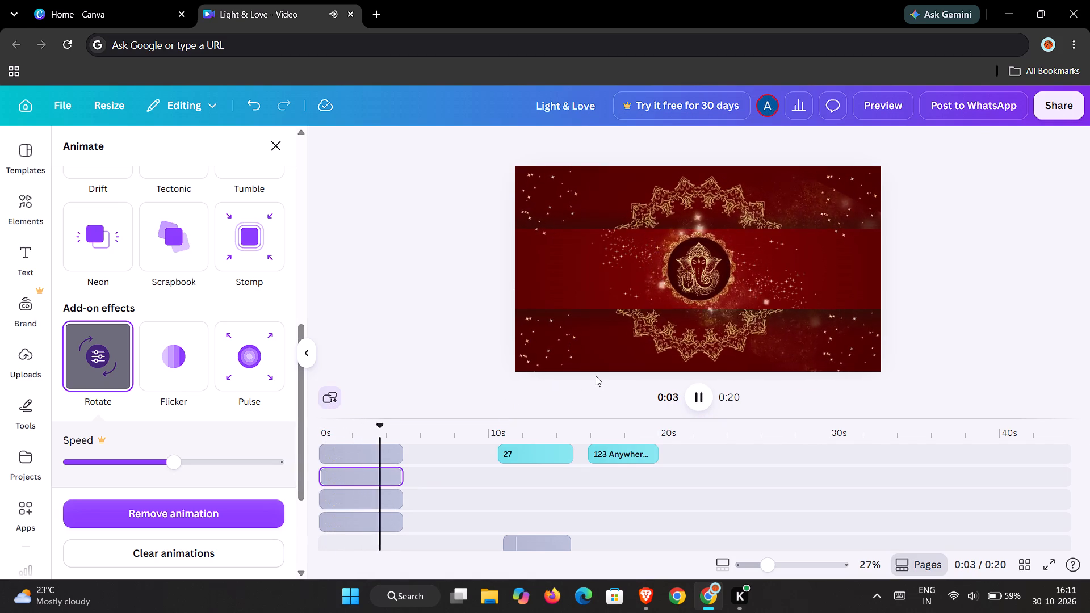
pyautogui.click(702, 397)
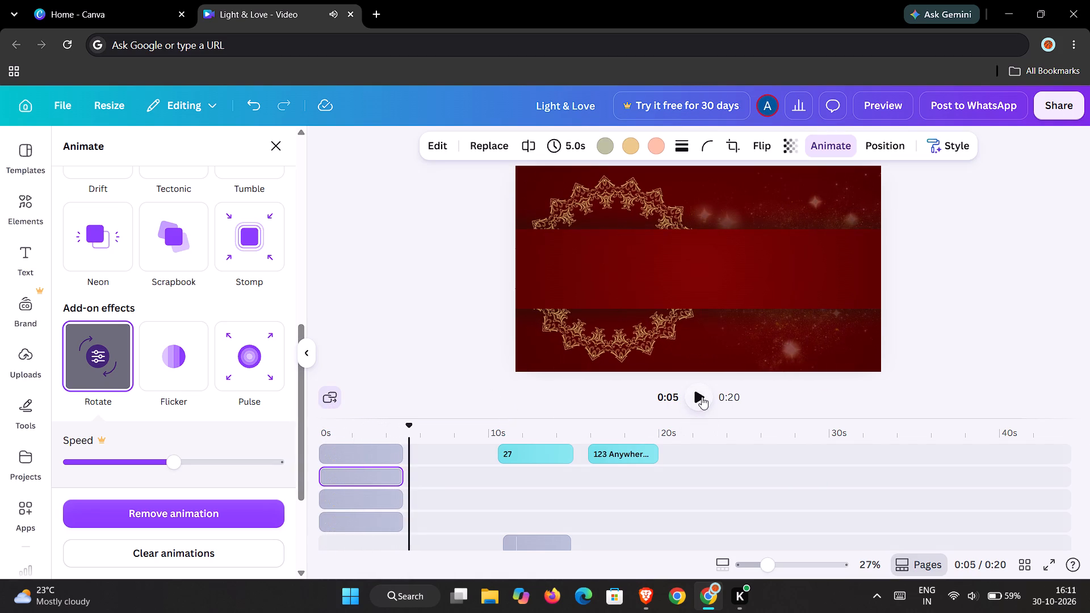
pyautogui.click(702, 397)
pyautogui.click(701, 397)
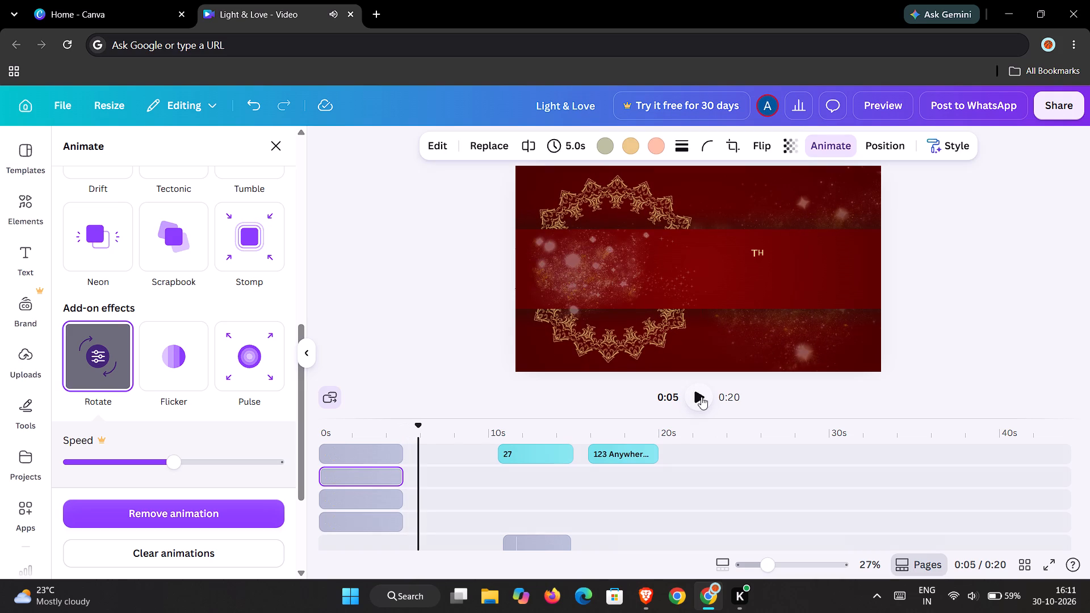
pyautogui.click(701, 397)
pyautogui.click(700, 397)
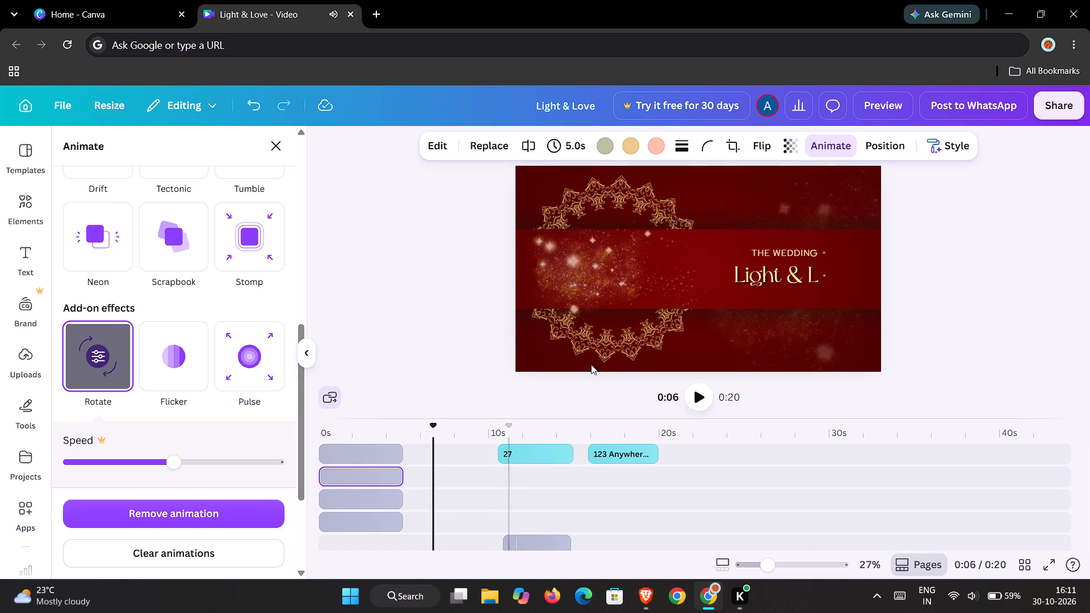
# Enlarge the timeline area and examine the stacked element tracks of all four pages.
pyautogui.scroll(-4, 149, 351)
pyautogui.scroll(6, 149, 351)
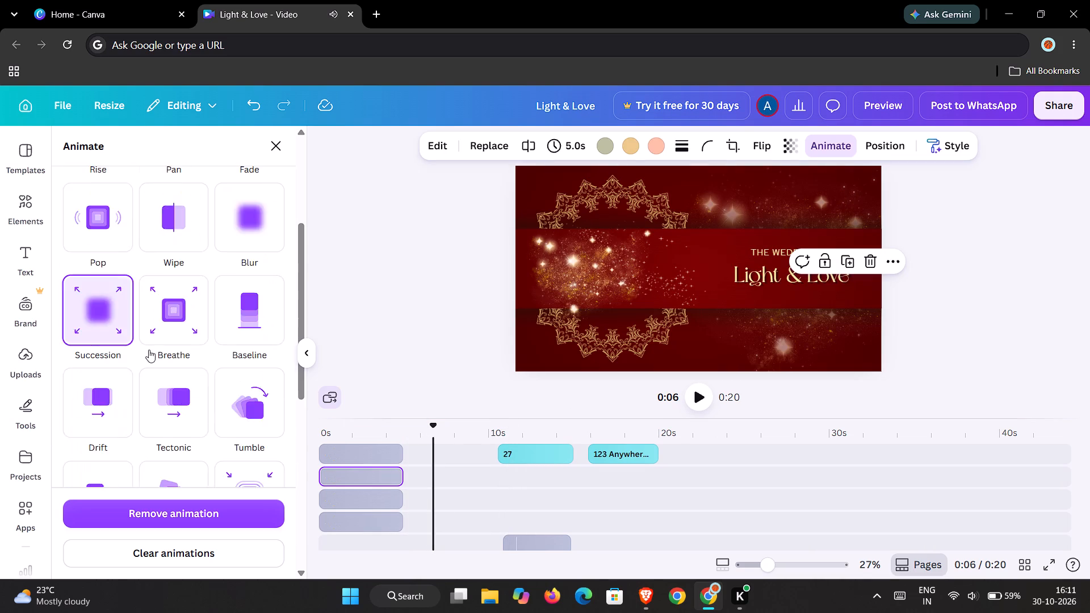
pyautogui.scroll(5, 149, 346)
pyautogui.click(19, 207)
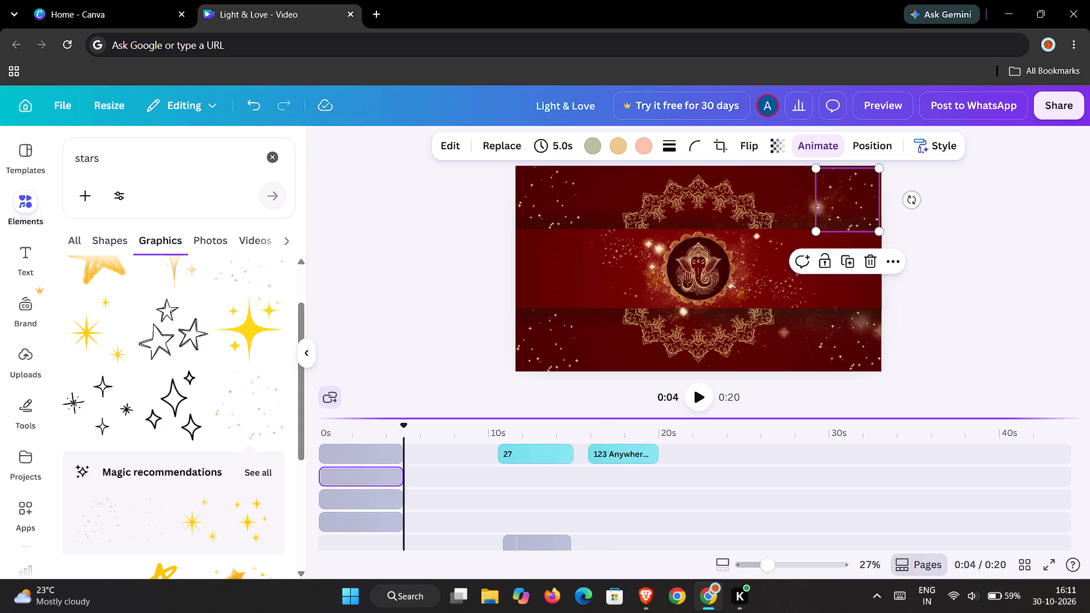
pyautogui.moveTo(609, 417); pyautogui.dragTo(645, 285)
pyautogui.scroll(-3, 618, 433)
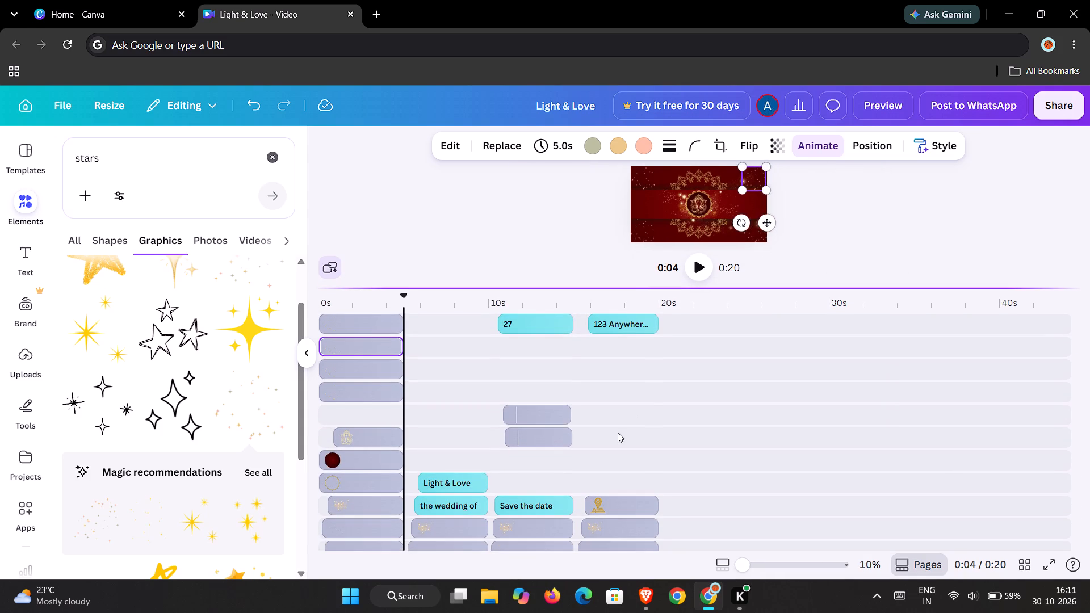
pyautogui.scroll(-3, 618, 433)
pyautogui.scroll(-7, 517, 441)
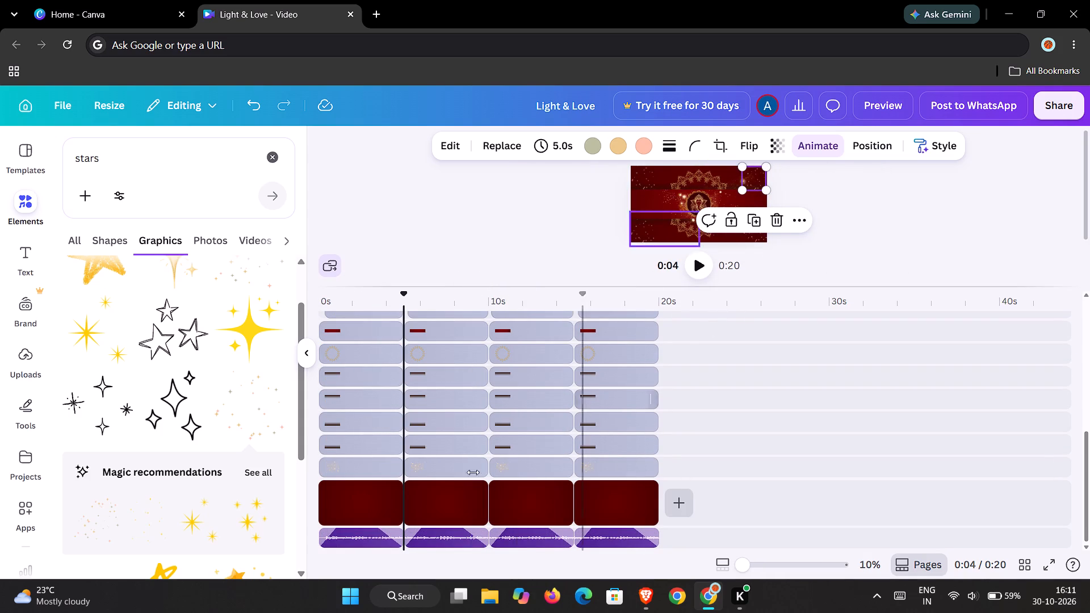
pyautogui.scroll(-5, 473, 472)
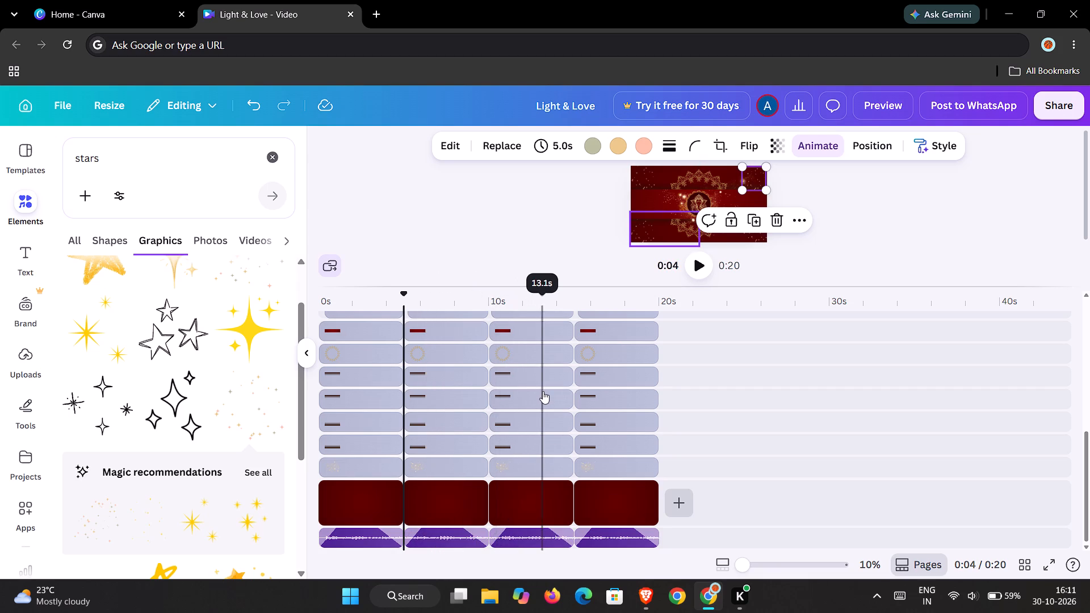
pyautogui.scroll(2, 543, 391)
pyautogui.scroll(-1, 543, 391)
pyautogui.scroll(1, 543, 392)
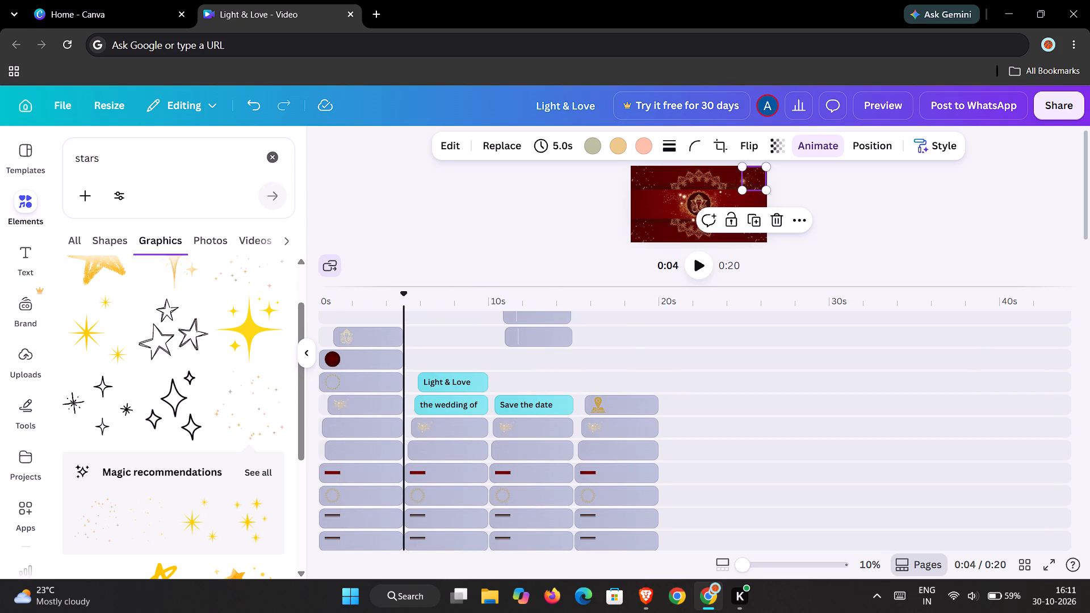
# Search the elements for "photo frame" and add the round frame with the leafy wreath border from the Frames results.
pyautogui.click(271, 157)
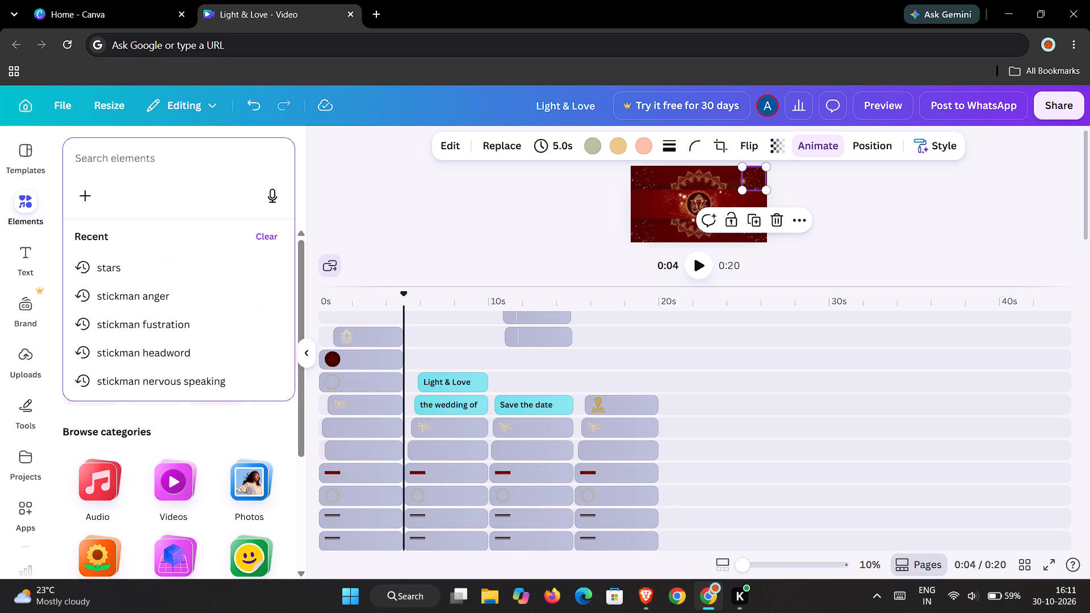
pyautogui.write('photo')
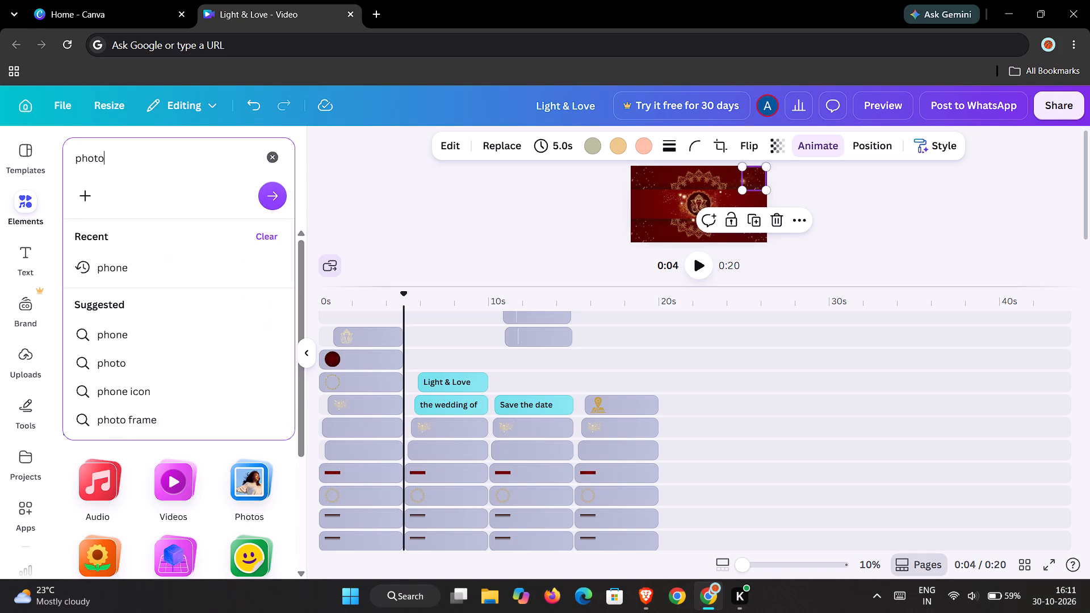
pyautogui.press('space')
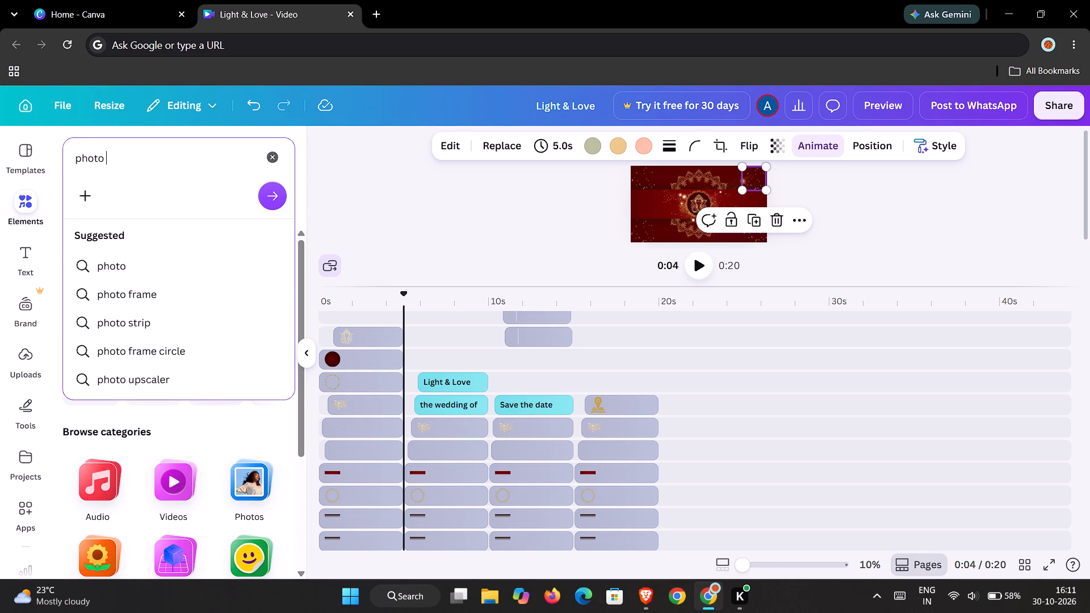
pyautogui.write('frame')
pyautogui.press('Return')
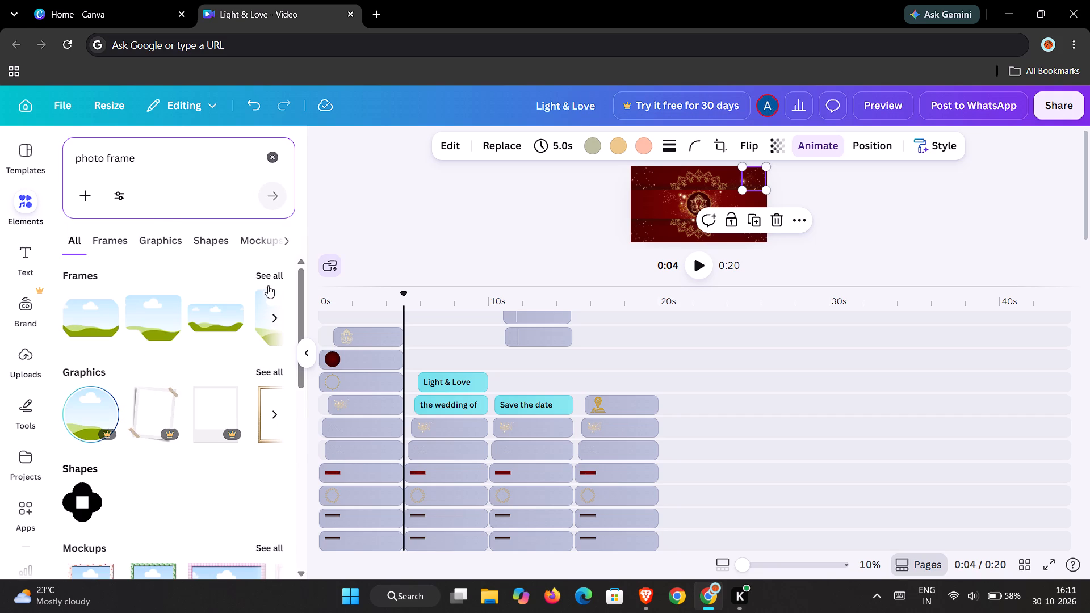
pyautogui.click(279, 271)
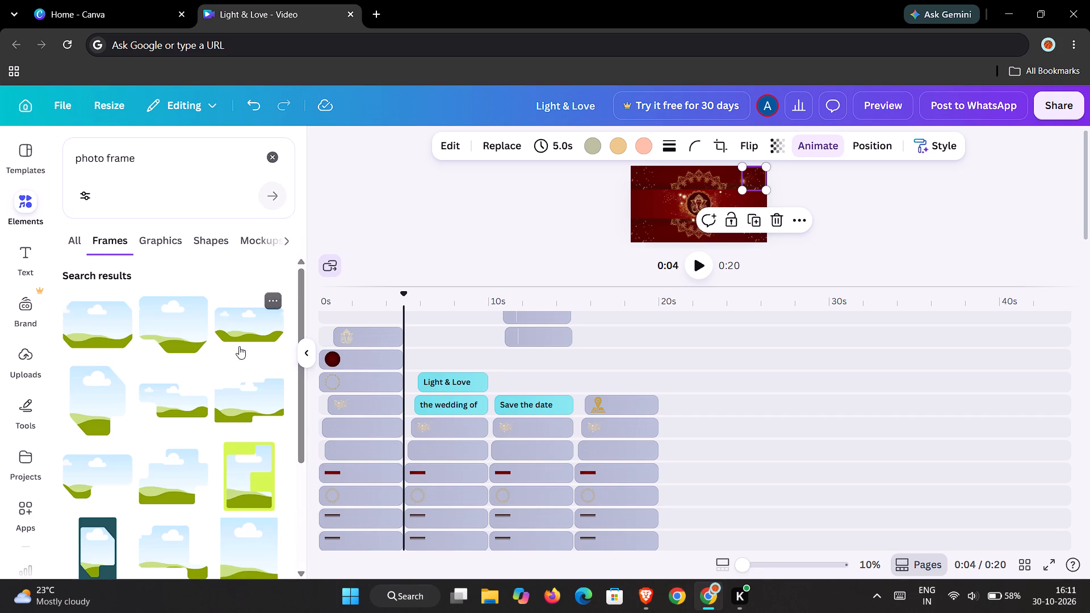
pyautogui.scroll(-5, 215, 369)
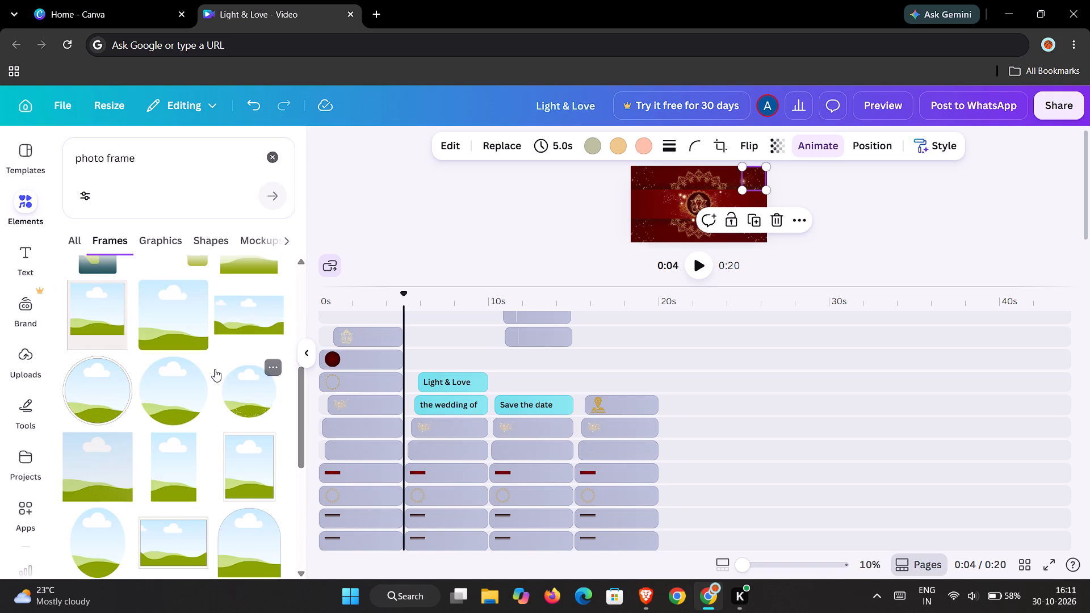
pyautogui.scroll(-2, 215, 369)
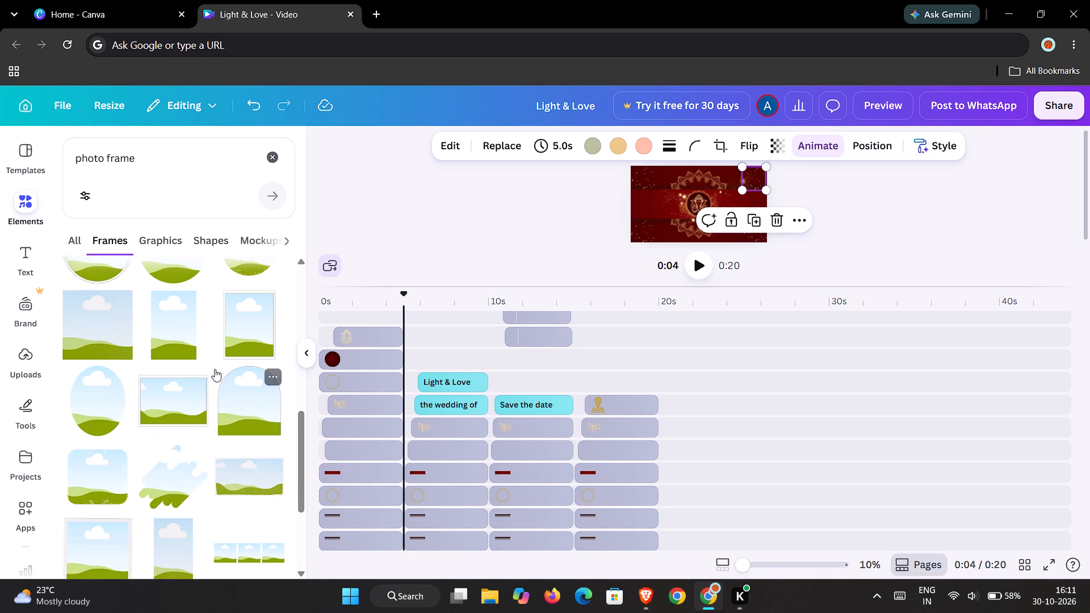
pyautogui.scroll(-2, 215, 370)
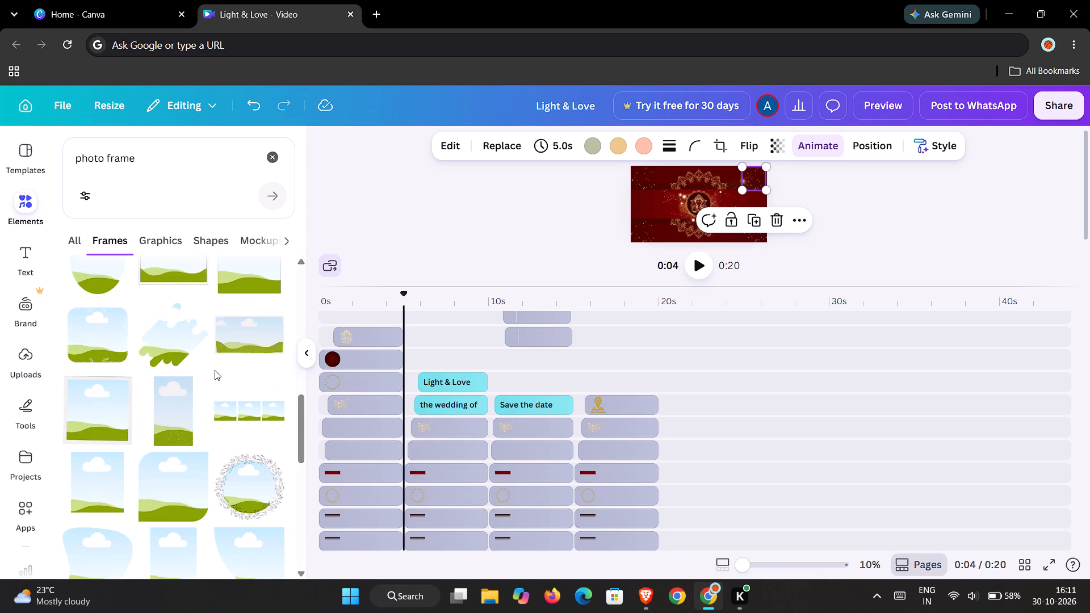
pyautogui.scroll(3, 215, 370)
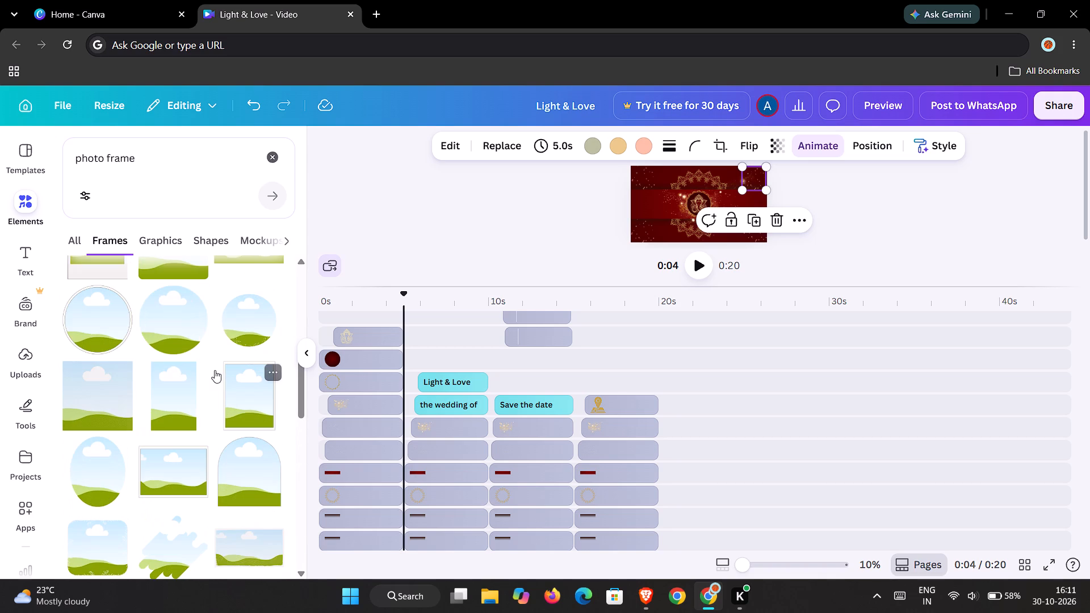
pyautogui.scroll(1, 215, 370)
pyautogui.scroll(-4, 215, 370)
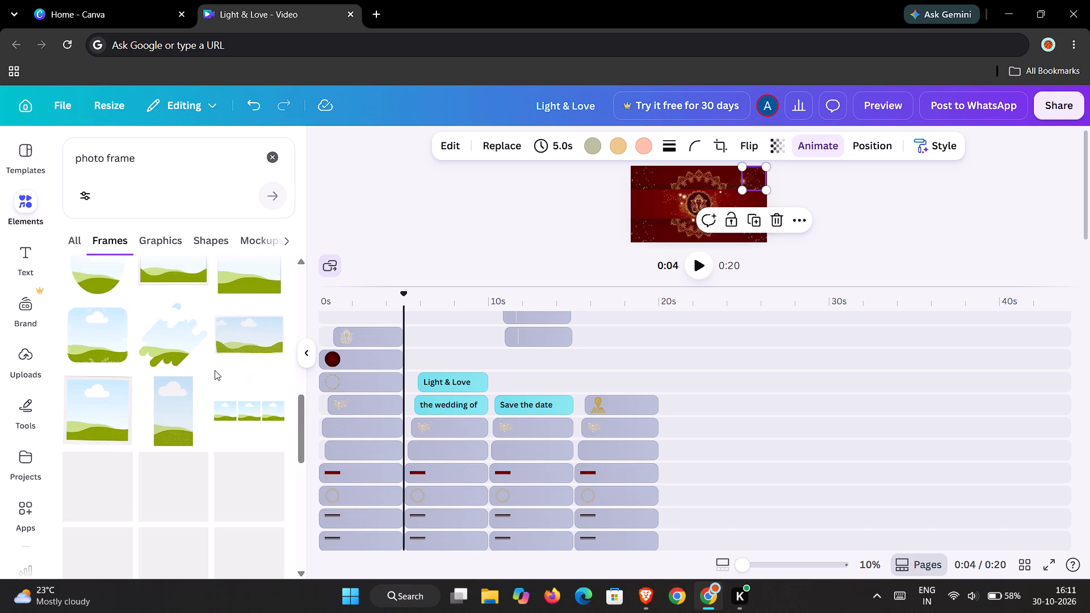
pyautogui.scroll(-2, 215, 370)
pyautogui.click(245, 355)
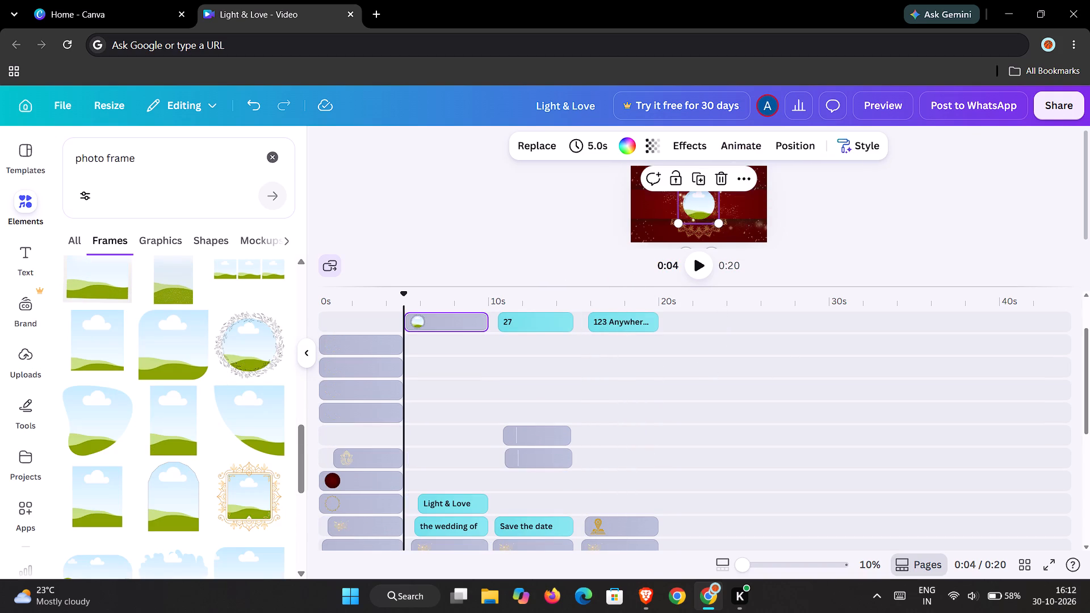
# Restore the larger page view, then shrink the round photo frame slightly and place it over the central Ganesha medallion.
pyautogui.moveTo(723, 289); pyautogui.dragTo(726, 437)
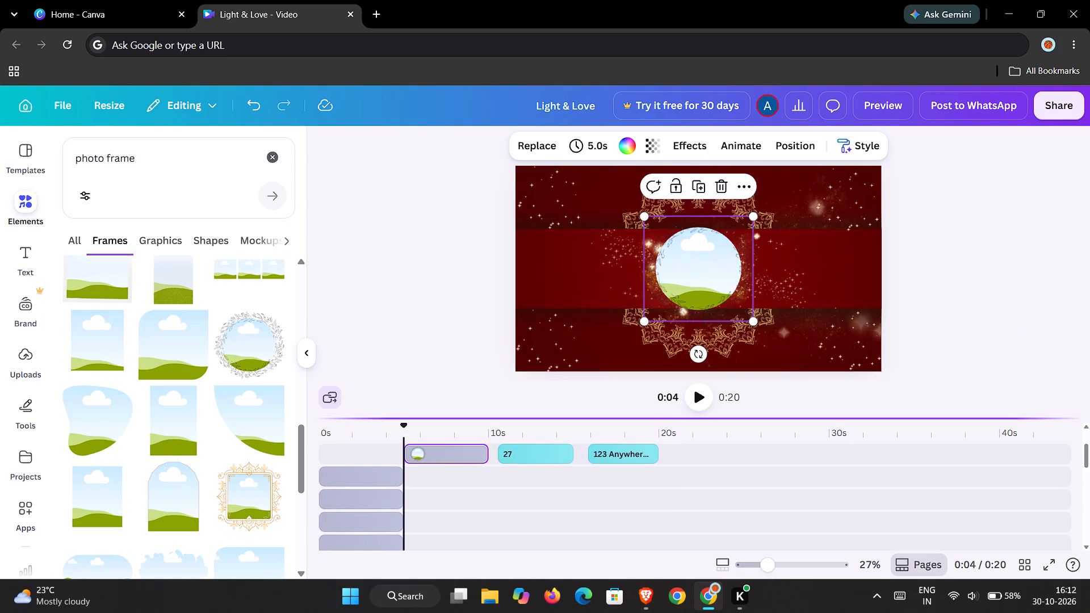
pyautogui.moveTo(726, 437); pyautogui.dragTo(726, 436)
pyautogui.click(701, 280)
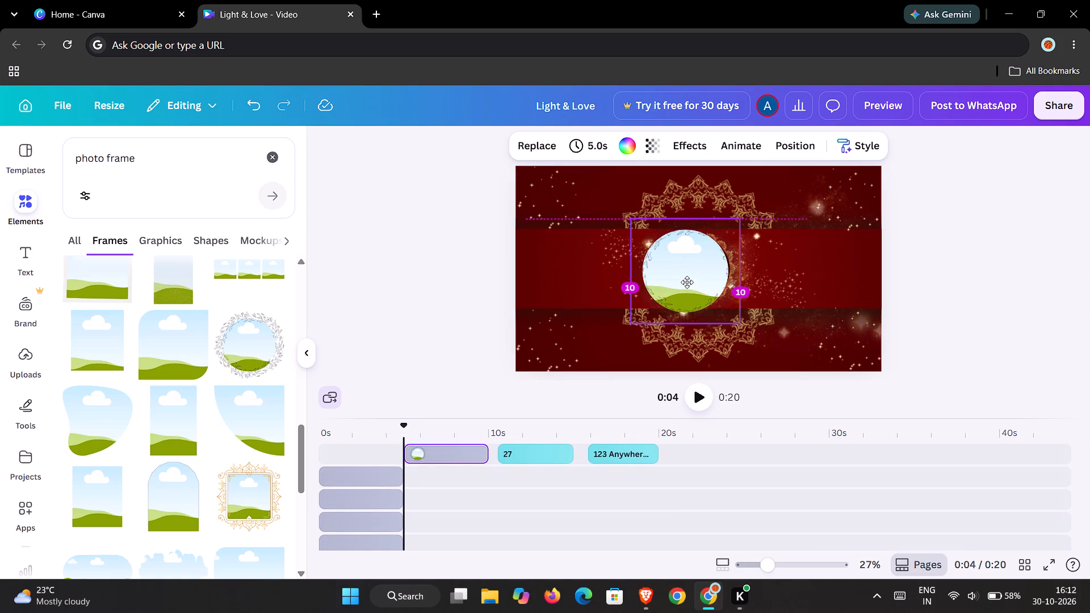
pyautogui.moveTo(748, 321); pyautogui.dragTo(740, 313)
pyautogui.click(694, 282)
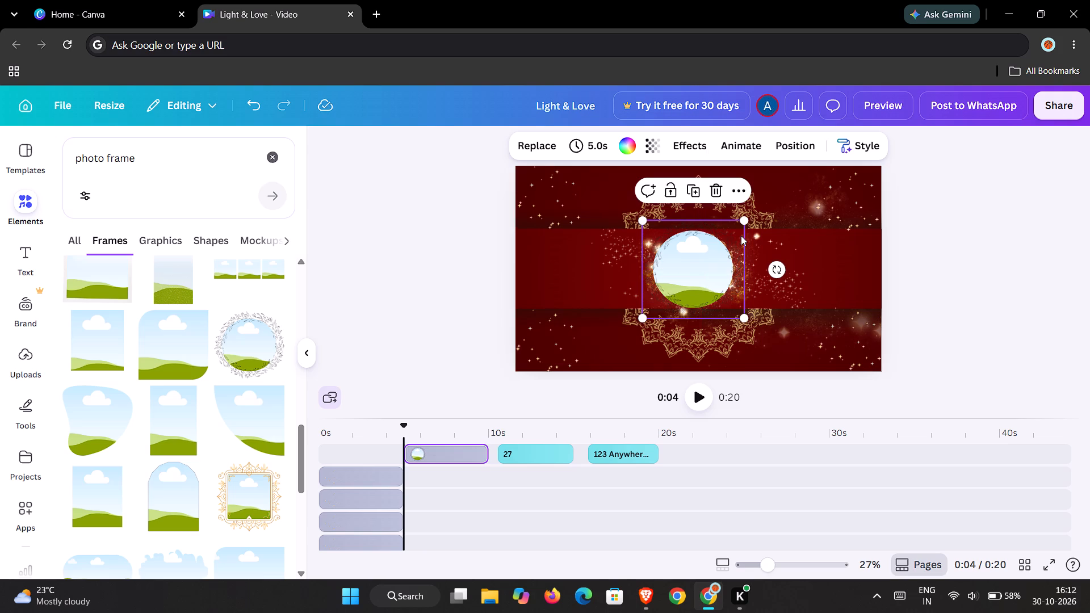
pyautogui.click(745, 219)
pyautogui.click(706, 264)
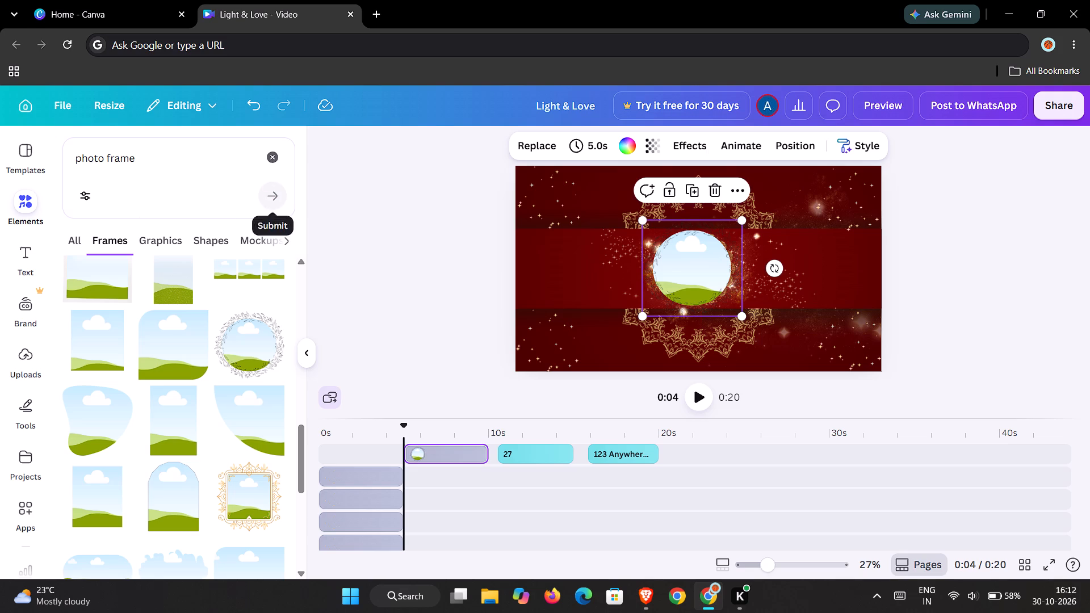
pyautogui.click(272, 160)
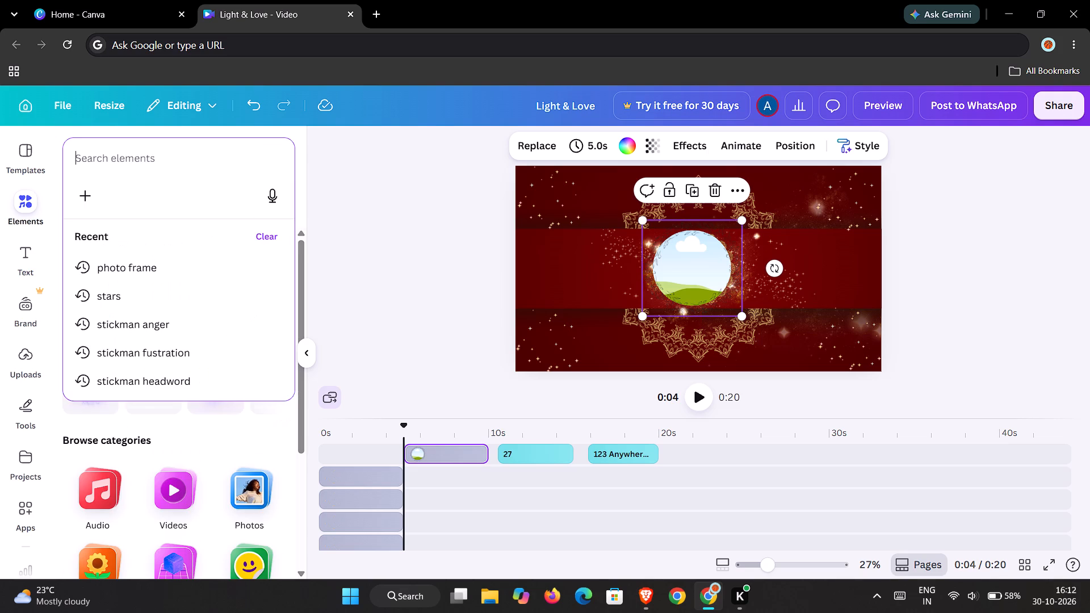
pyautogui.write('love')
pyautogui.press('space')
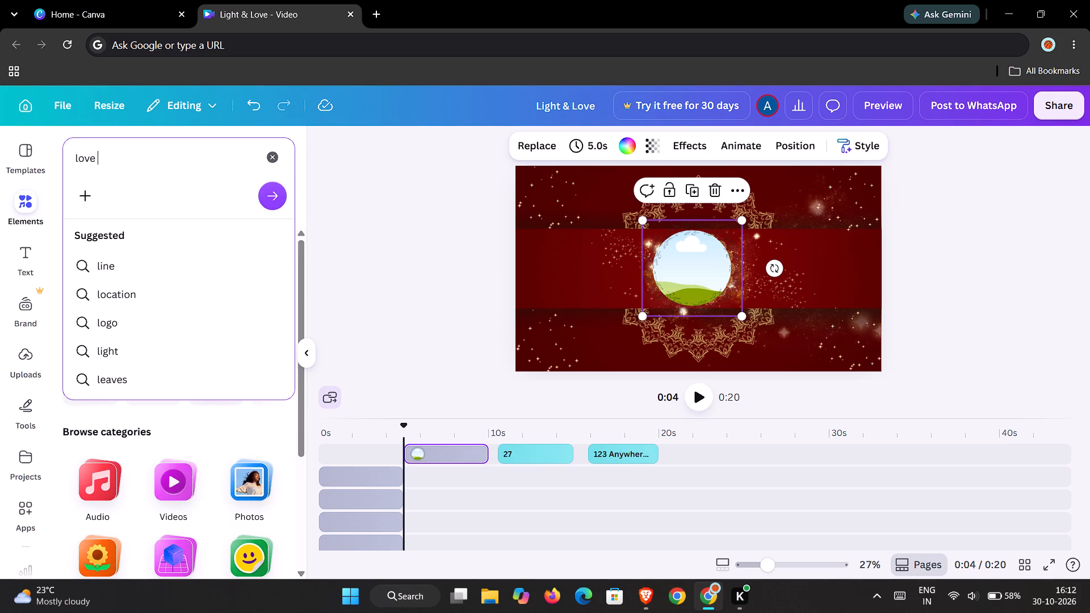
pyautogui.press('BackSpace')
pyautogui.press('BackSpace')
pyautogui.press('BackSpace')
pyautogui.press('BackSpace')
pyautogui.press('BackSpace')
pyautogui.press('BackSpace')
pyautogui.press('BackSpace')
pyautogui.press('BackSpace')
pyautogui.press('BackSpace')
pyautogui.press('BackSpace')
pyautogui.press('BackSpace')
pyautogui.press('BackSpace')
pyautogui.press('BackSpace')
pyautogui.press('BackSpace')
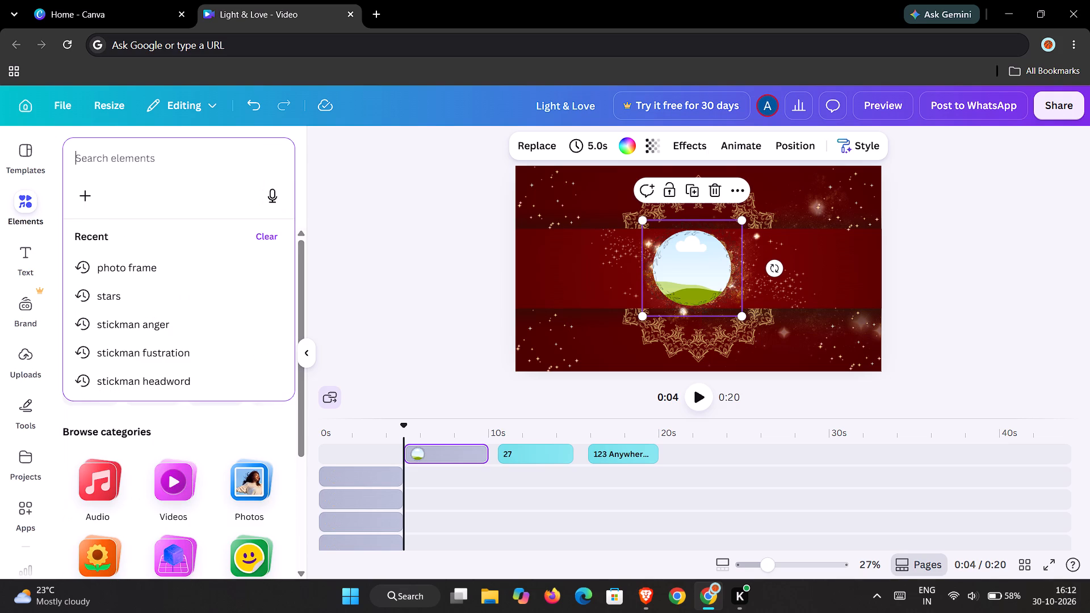
# Search the elements for "love birds image" and look through the graphics, photos and videos in the results.
pyautogui.write('love')
pyautogui.press('space')
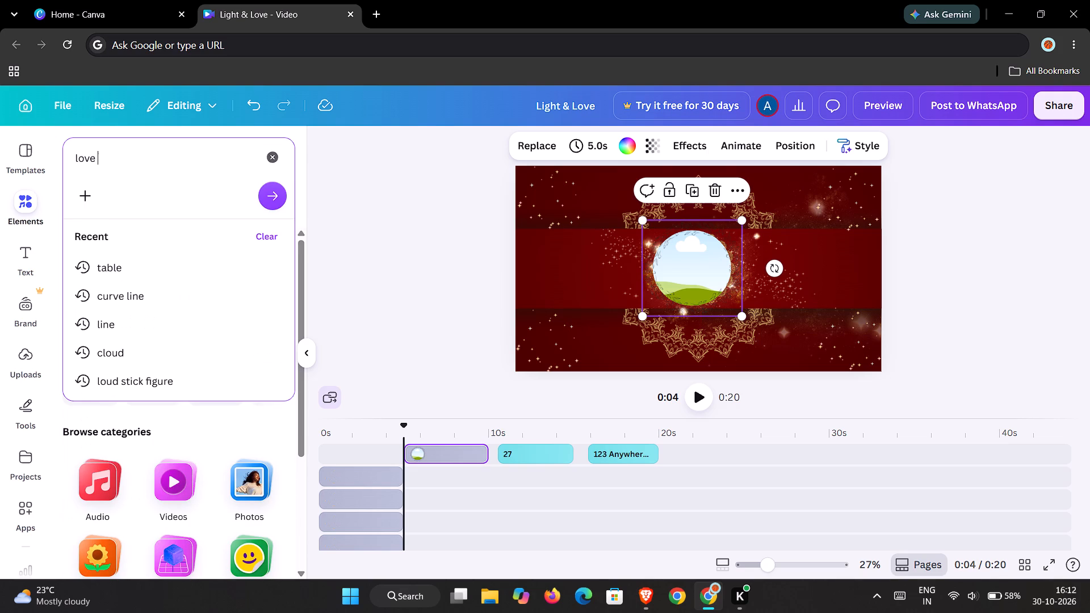
pyautogui.write('bit')
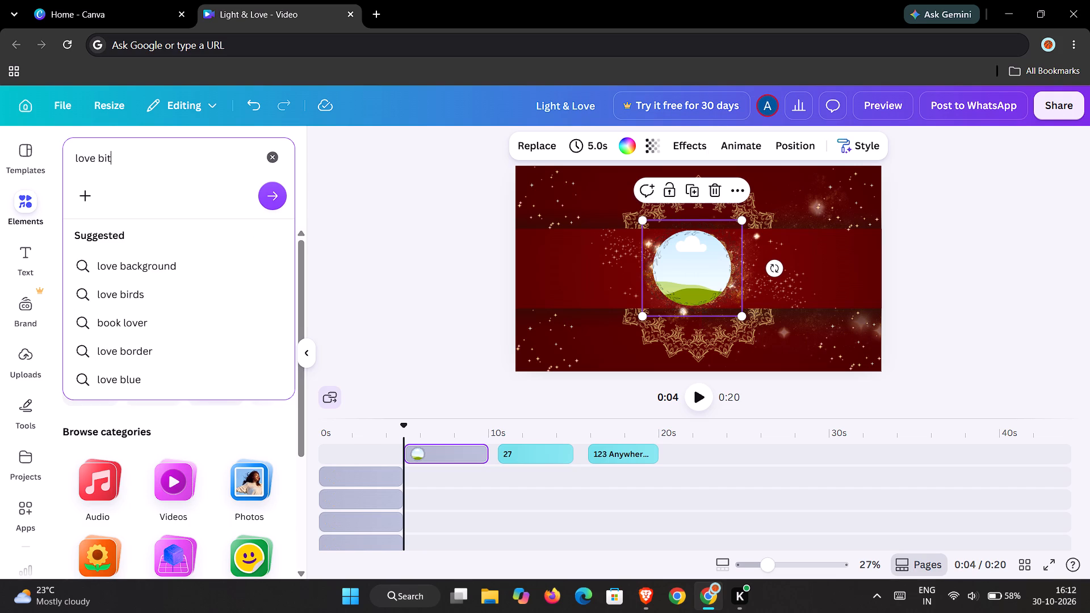
pyautogui.press('BackSpace')
pyautogui.press('r')
pyautogui.write('ds image')
pyautogui.press('Return')
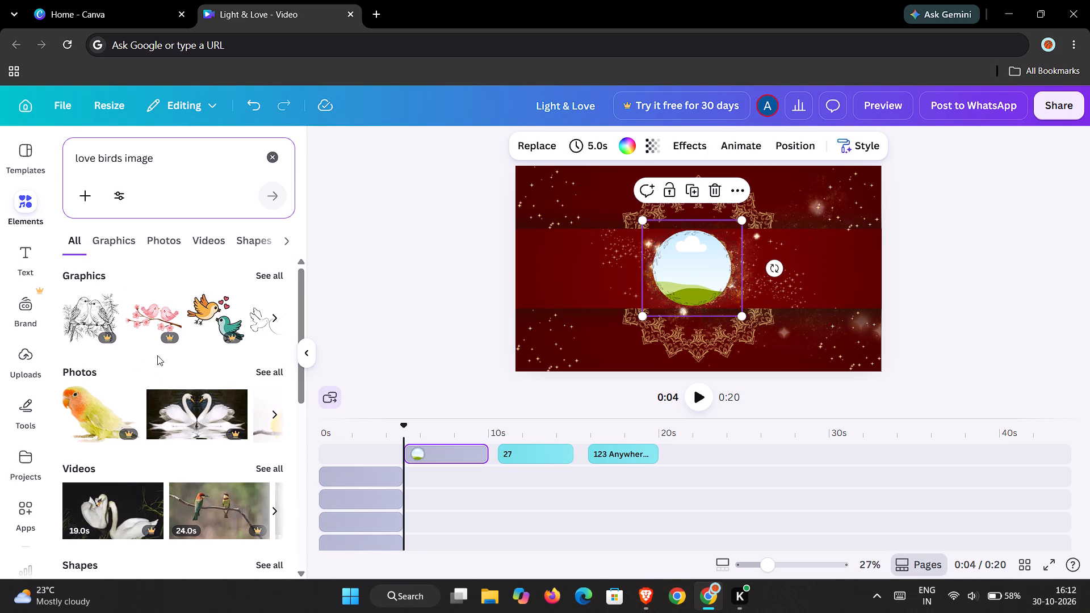
pyautogui.scroll(-3, 160, 355)
pyautogui.scroll(2, 160, 357)
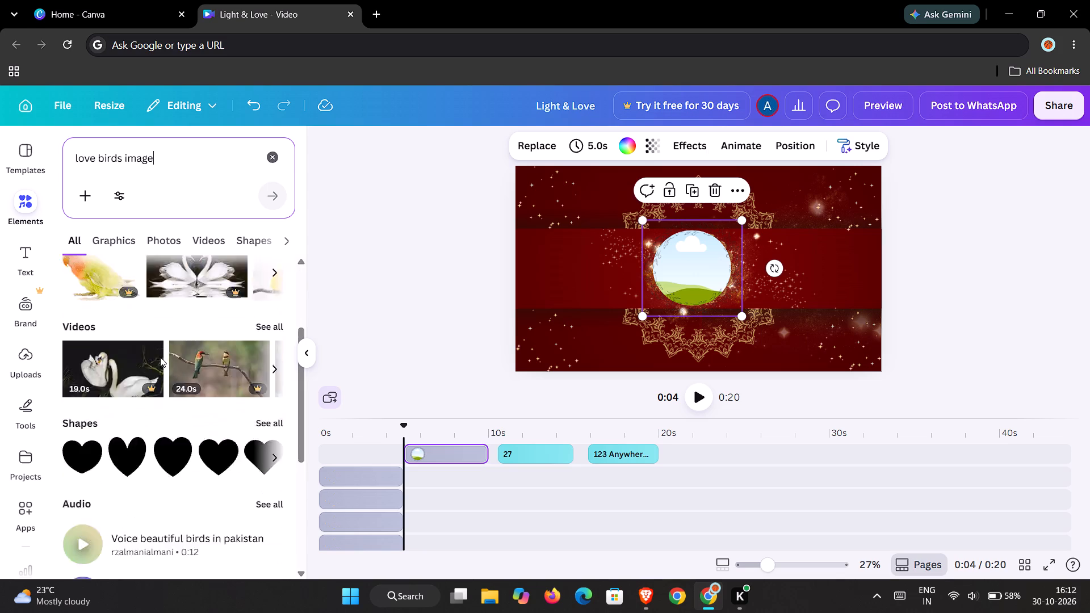
pyautogui.scroll(5, 160, 357)
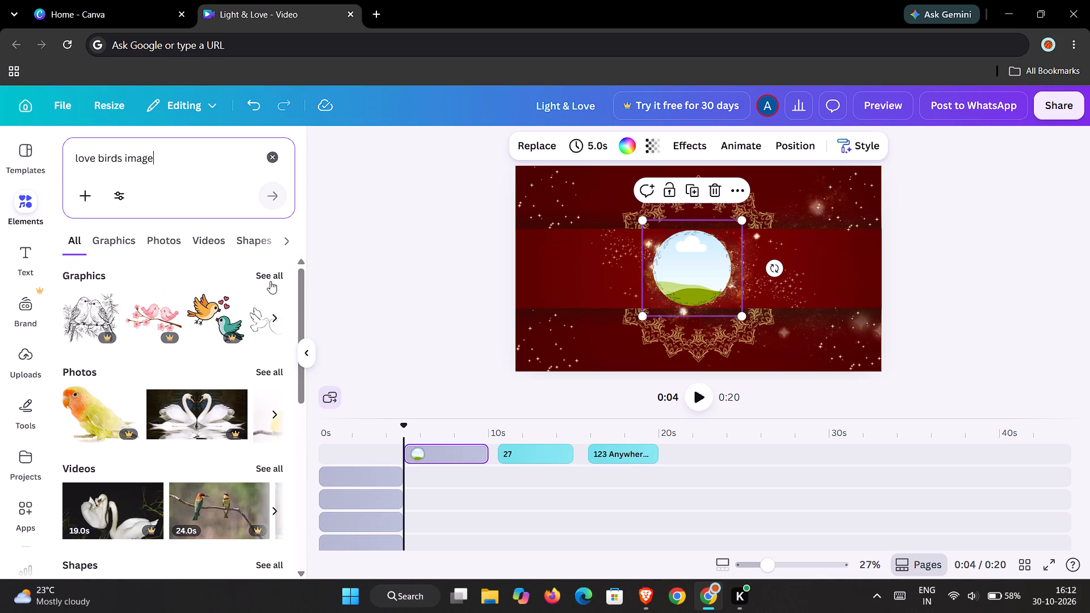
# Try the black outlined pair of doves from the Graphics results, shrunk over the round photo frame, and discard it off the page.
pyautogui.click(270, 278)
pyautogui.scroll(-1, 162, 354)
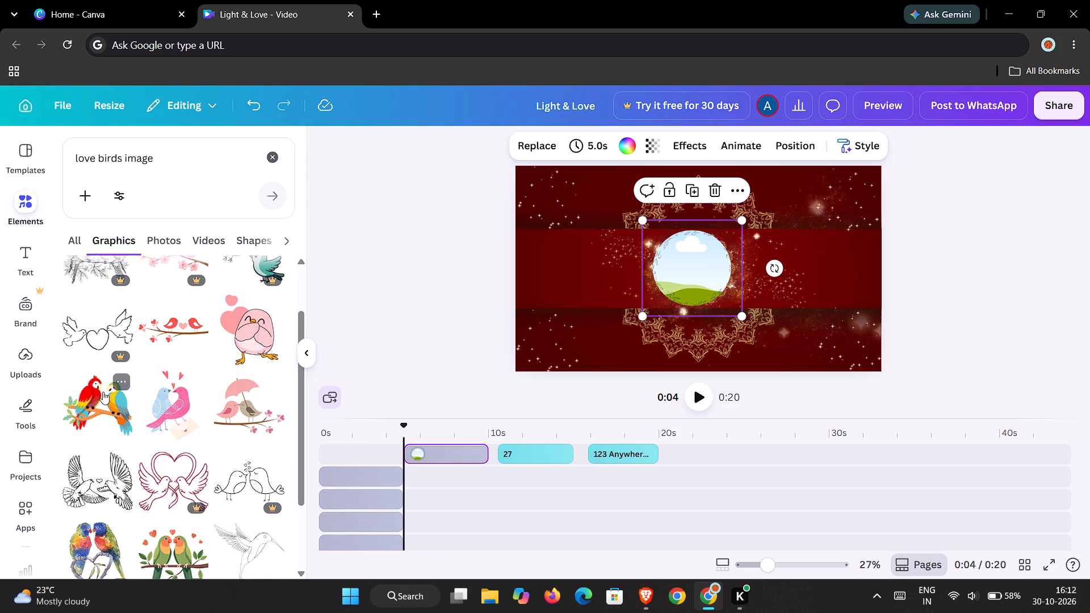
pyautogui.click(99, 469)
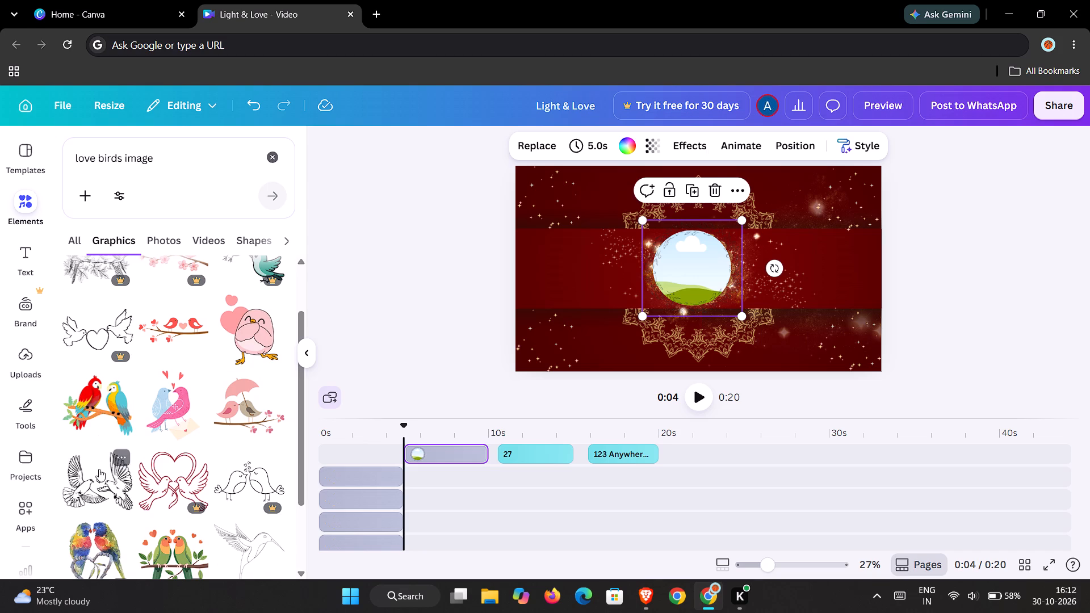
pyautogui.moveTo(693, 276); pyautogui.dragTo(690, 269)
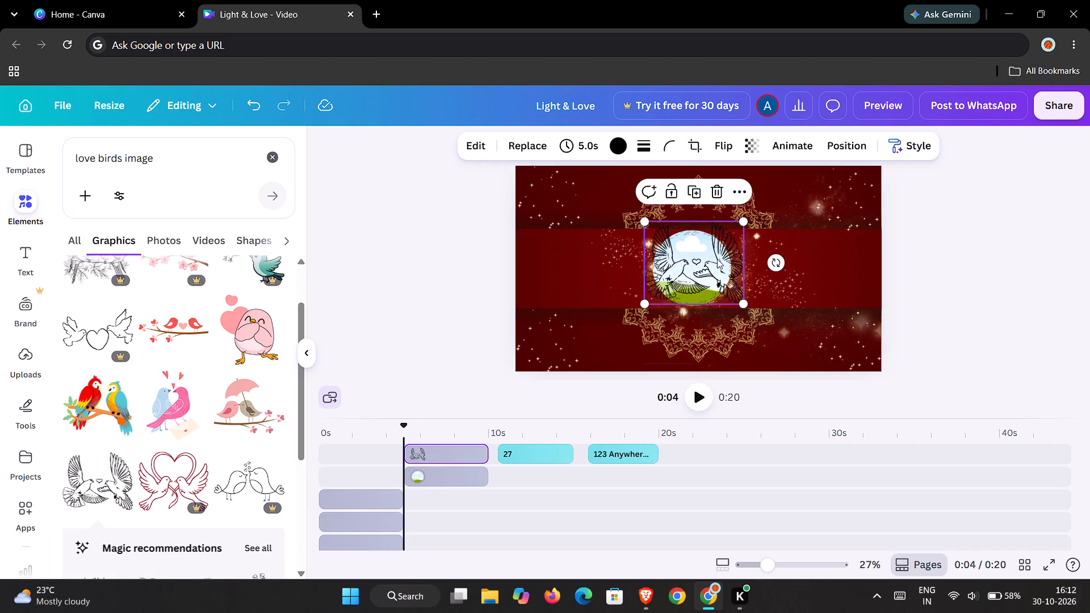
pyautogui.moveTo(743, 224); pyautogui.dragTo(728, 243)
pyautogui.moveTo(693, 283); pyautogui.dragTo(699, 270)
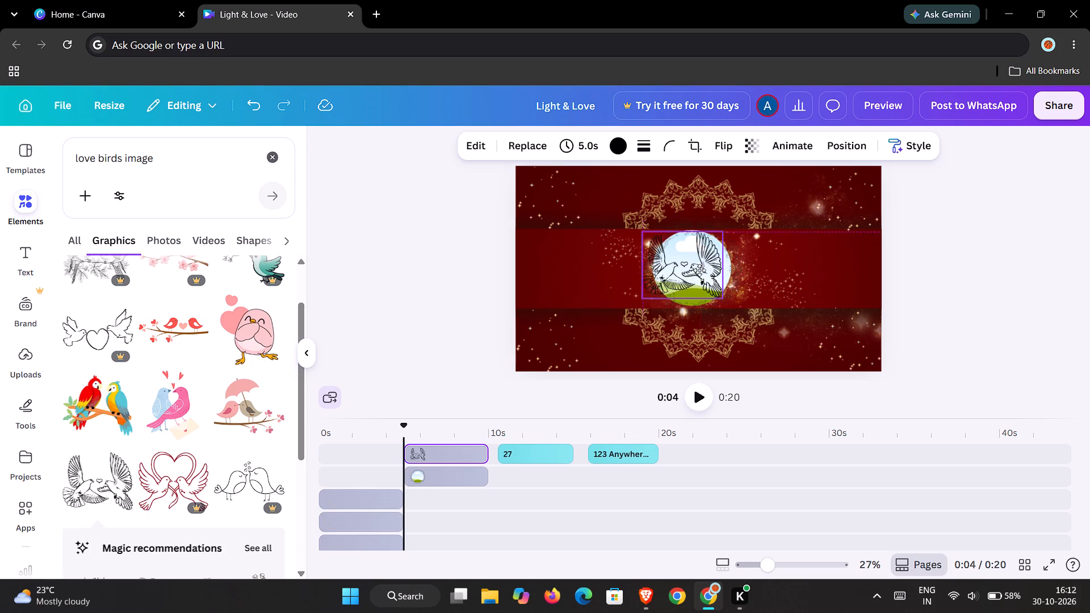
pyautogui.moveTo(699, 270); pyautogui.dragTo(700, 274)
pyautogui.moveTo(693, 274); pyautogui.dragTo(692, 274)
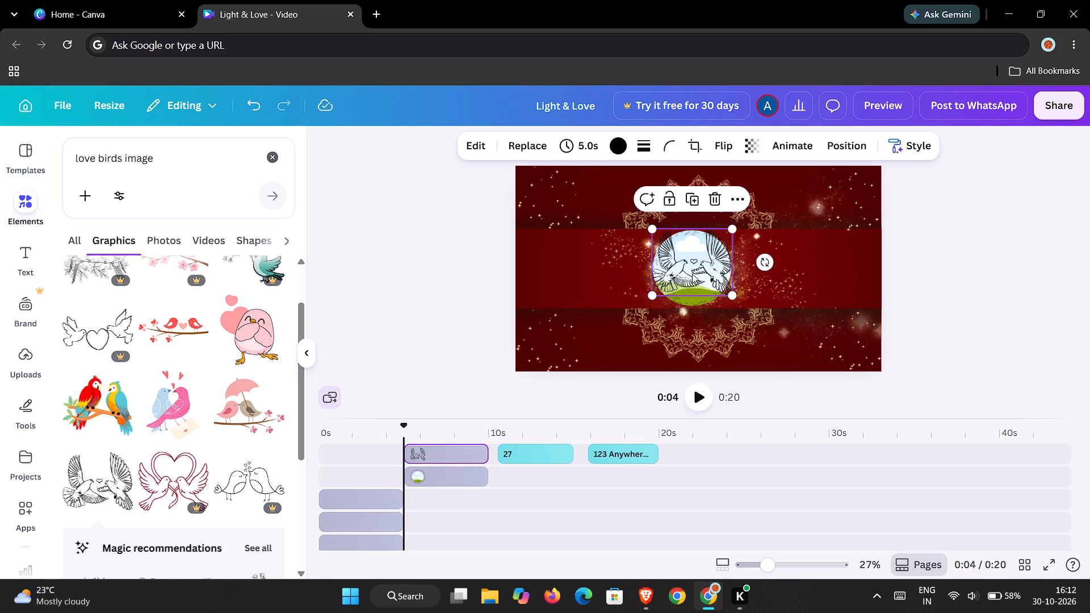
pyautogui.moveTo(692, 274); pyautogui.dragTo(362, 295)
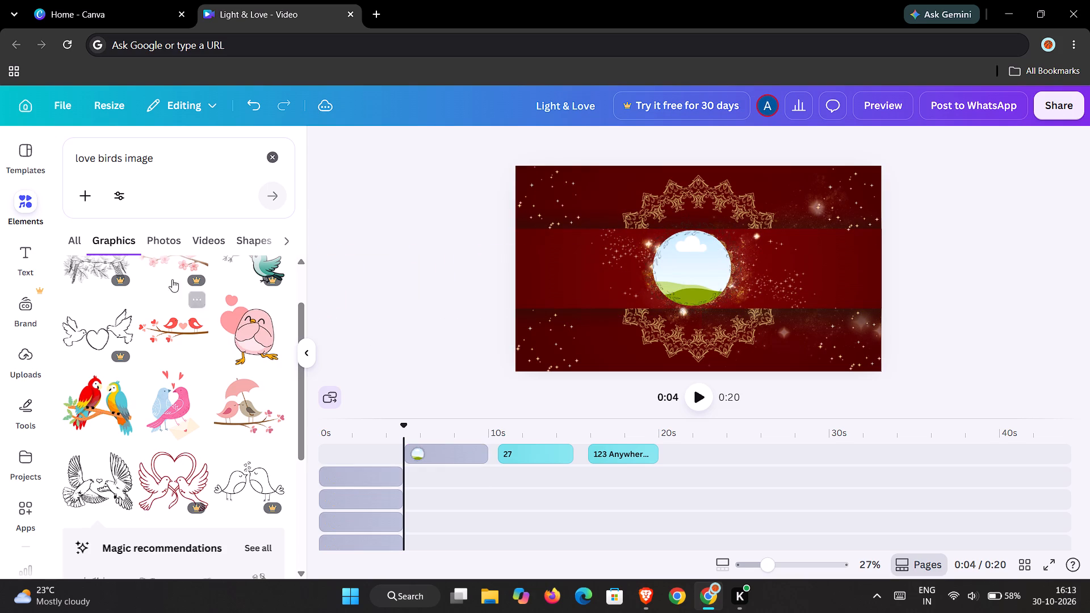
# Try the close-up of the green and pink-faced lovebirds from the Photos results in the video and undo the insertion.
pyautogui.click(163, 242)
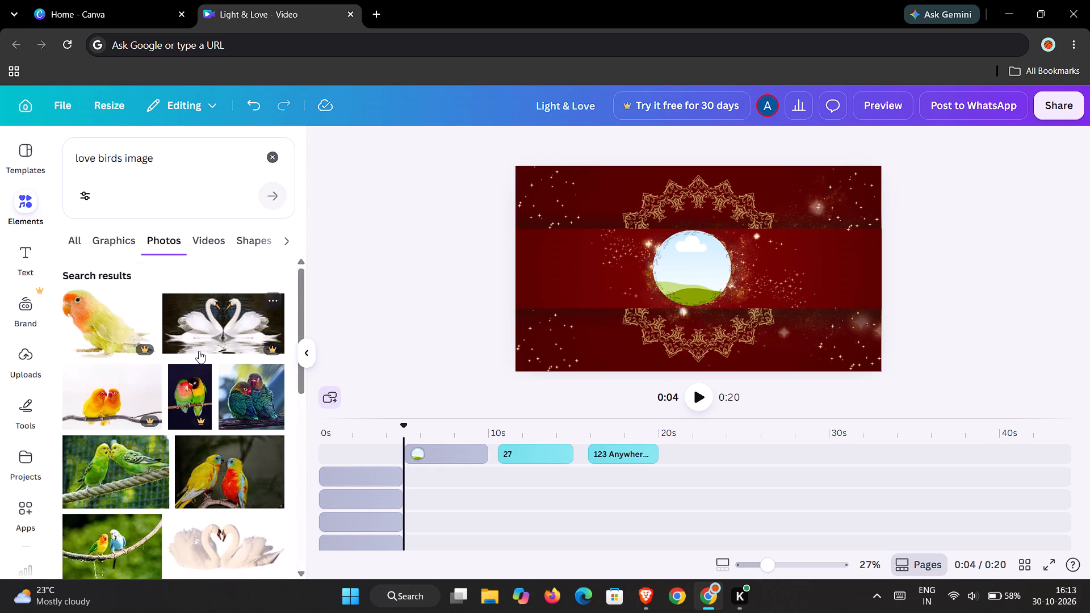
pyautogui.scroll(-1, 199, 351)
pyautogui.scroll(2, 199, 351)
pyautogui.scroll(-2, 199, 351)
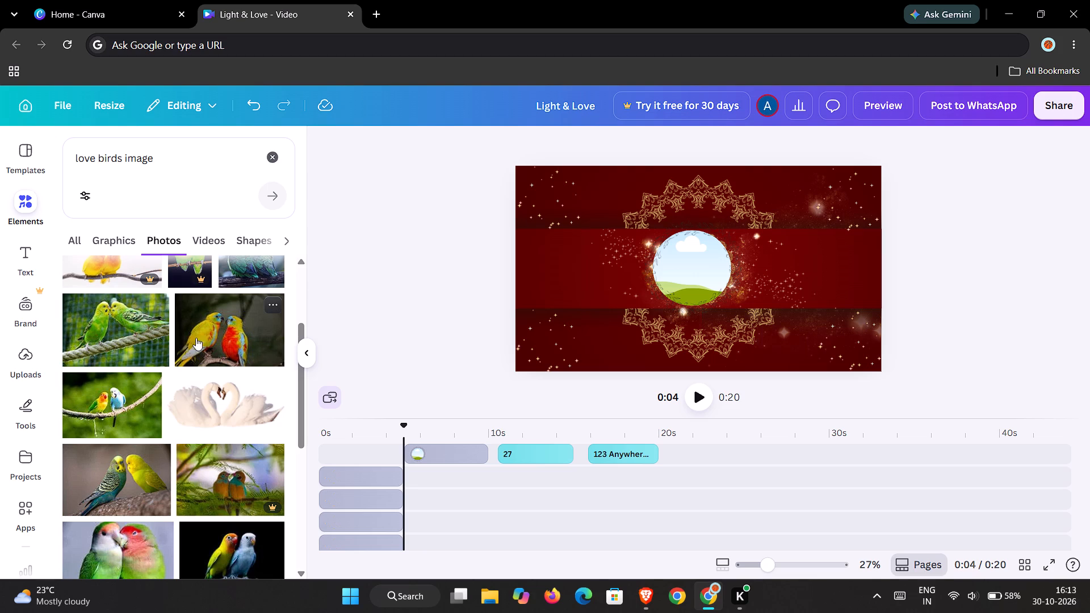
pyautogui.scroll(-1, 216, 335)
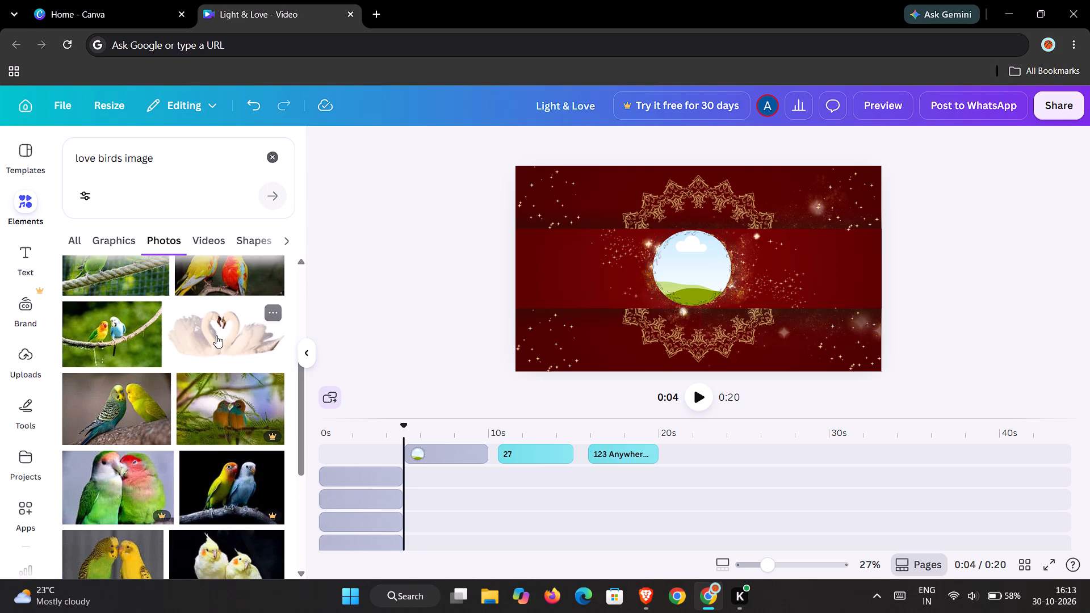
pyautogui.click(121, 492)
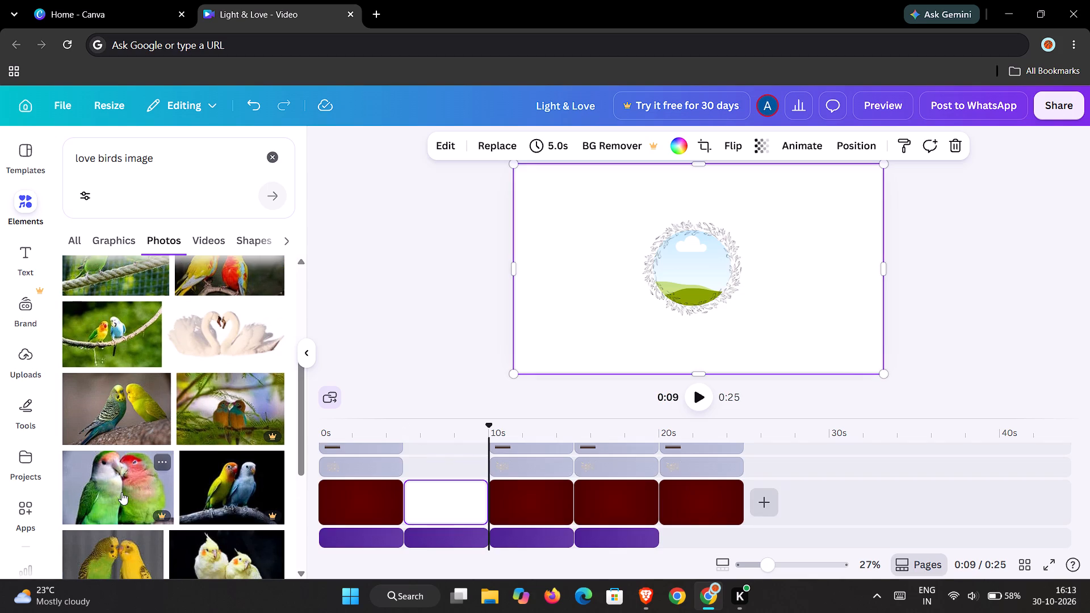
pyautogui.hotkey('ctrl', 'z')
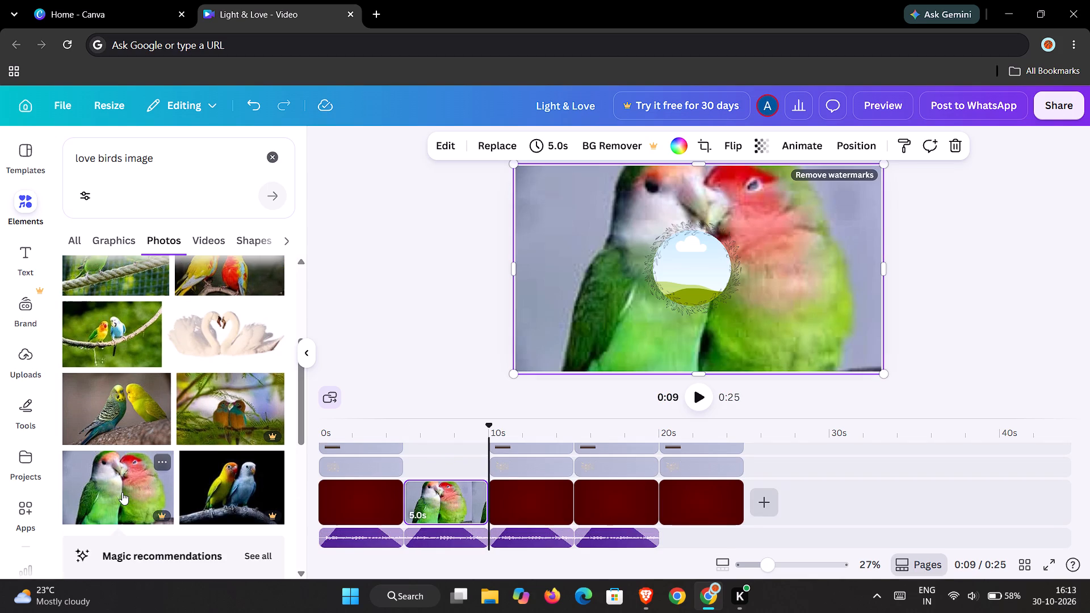
# Add the free photo of the yellow and green budgies cuddling on a rope from the Photos results to the video.
pyautogui.scroll(-3, 155, 433)
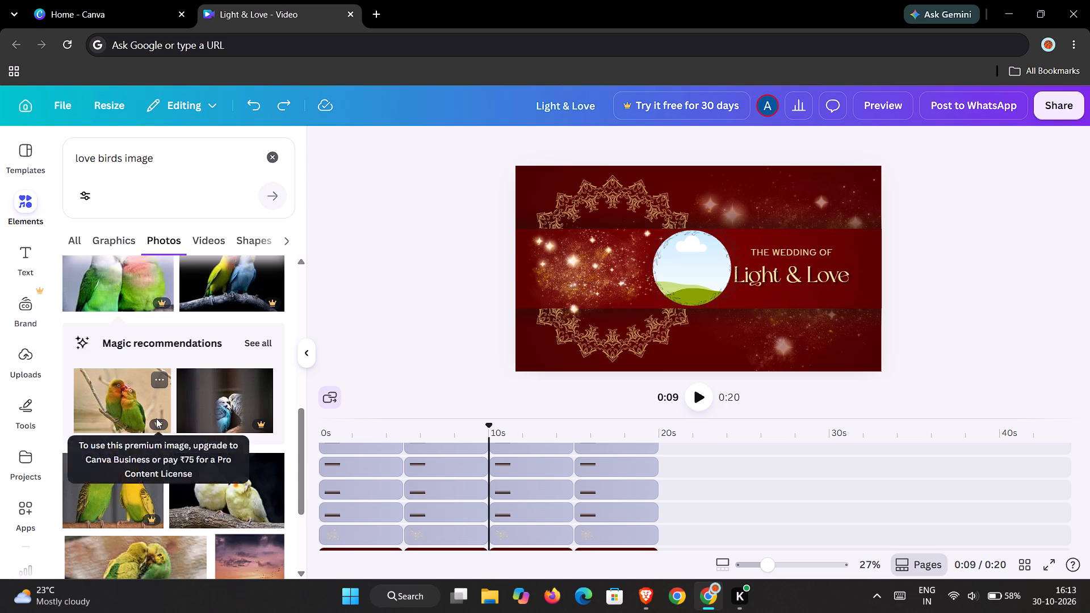
pyautogui.scroll(-1, 156, 418)
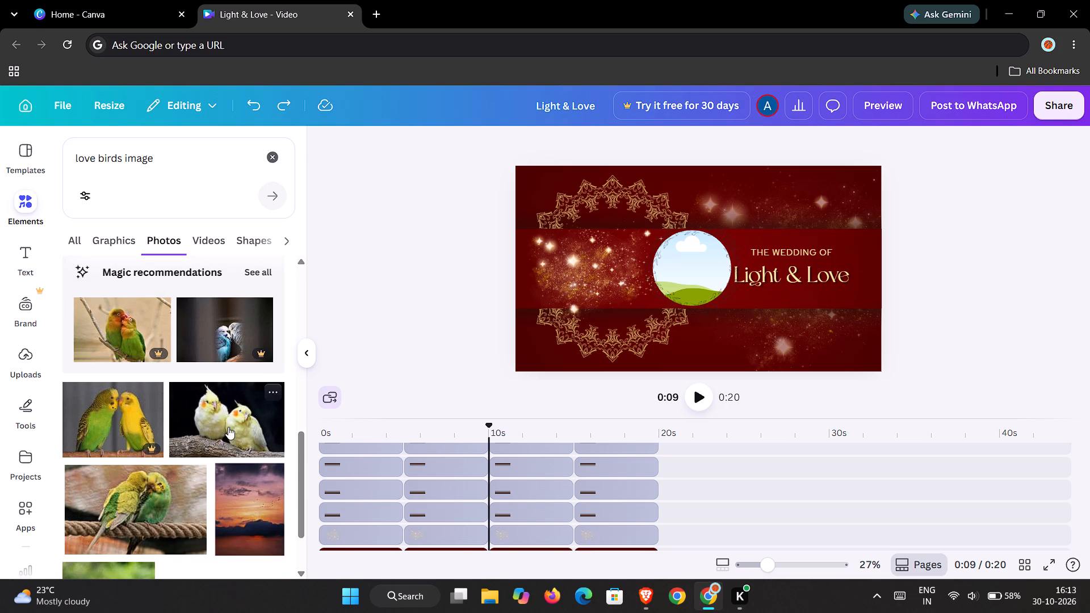
pyautogui.click(153, 505)
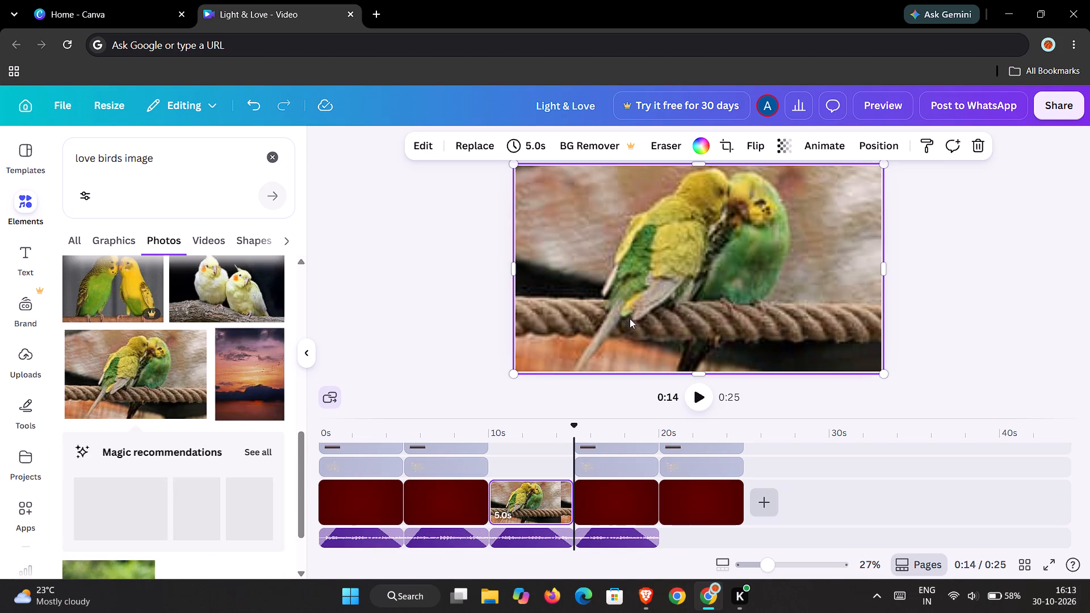
pyautogui.moveTo(720, 271); pyautogui.dragTo(694, 297)
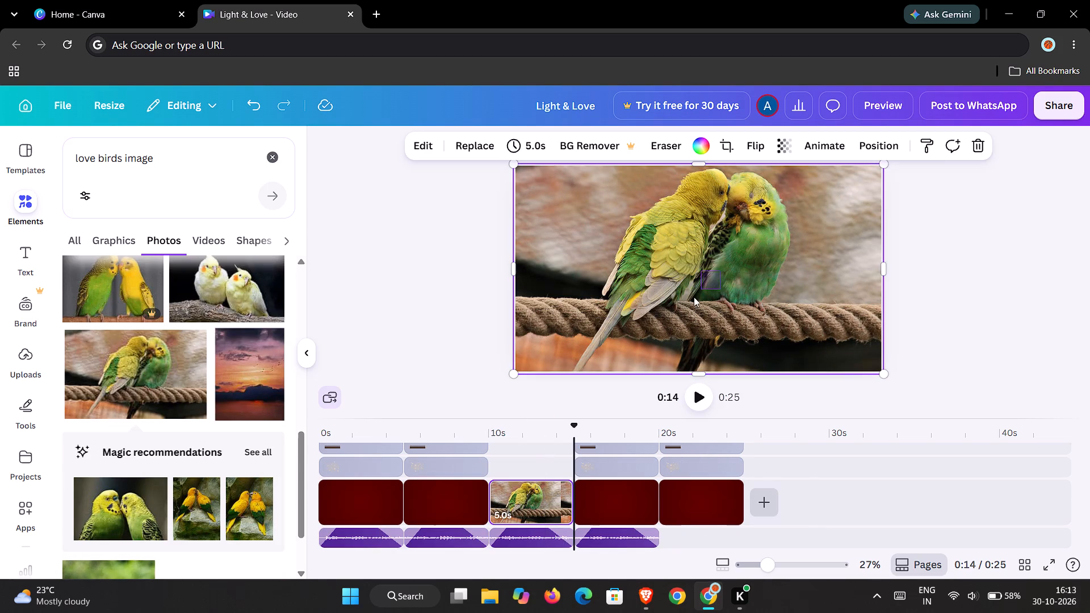
pyautogui.moveTo(694, 297); pyautogui.dragTo(680, 308)
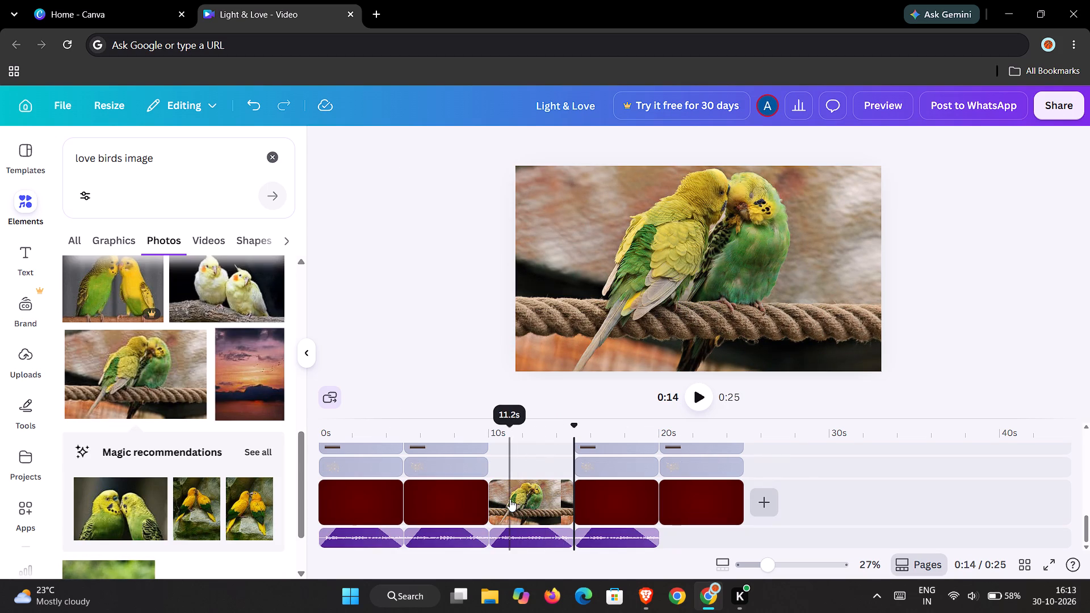
# Move the budgie photo from the main page track to an overlay track above page two's "Light & Love" text, starting around 5 seconds.
pyautogui.scroll(-1, 510, 499)
pyautogui.moveTo(532, 495); pyautogui.dragTo(531, 437)
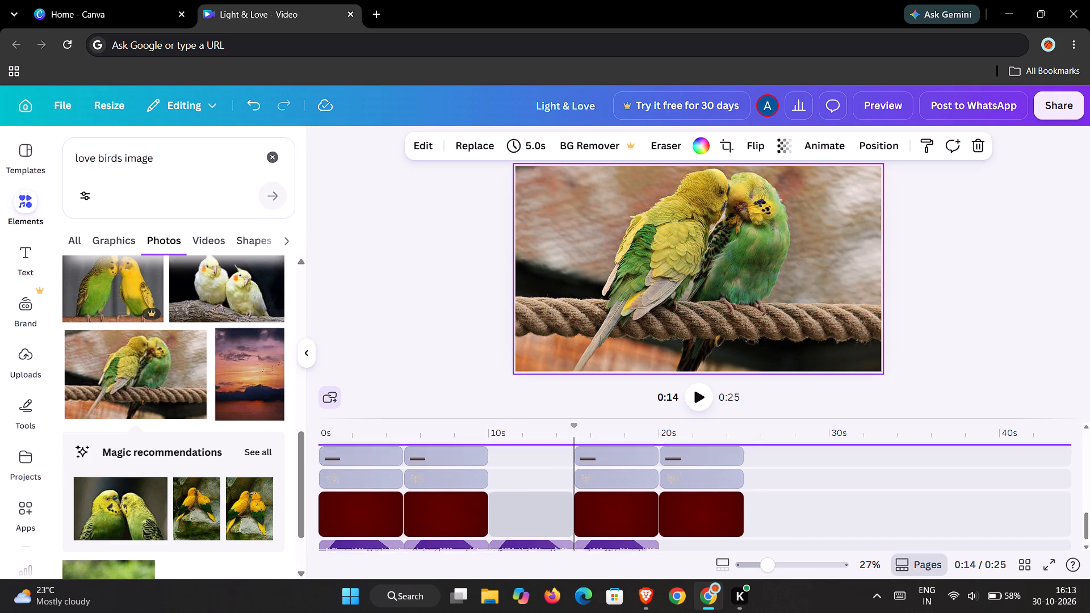
pyautogui.moveTo(531, 437); pyautogui.dragTo(517, 420)
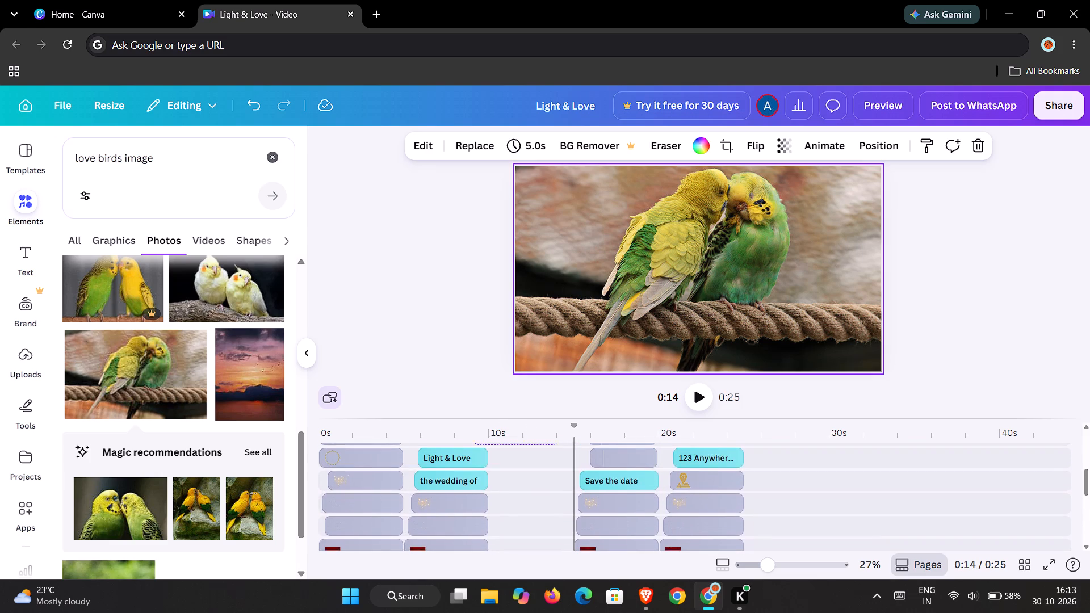
pyautogui.moveTo(517, 420); pyautogui.dragTo(447, 481)
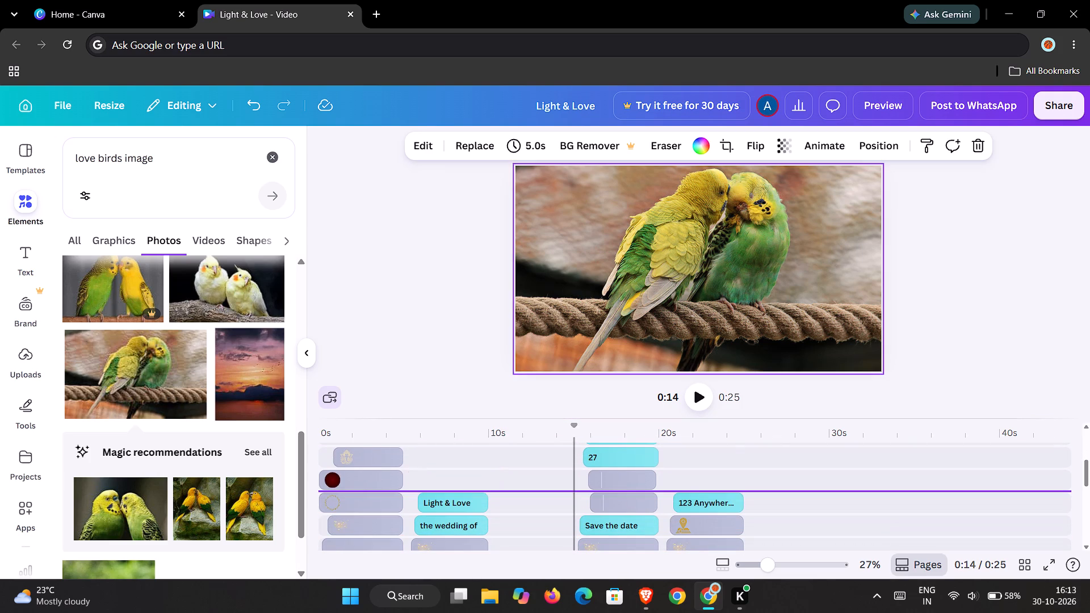
pyautogui.moveTo(447, 481); pyautogui.dragTo(451, 476)
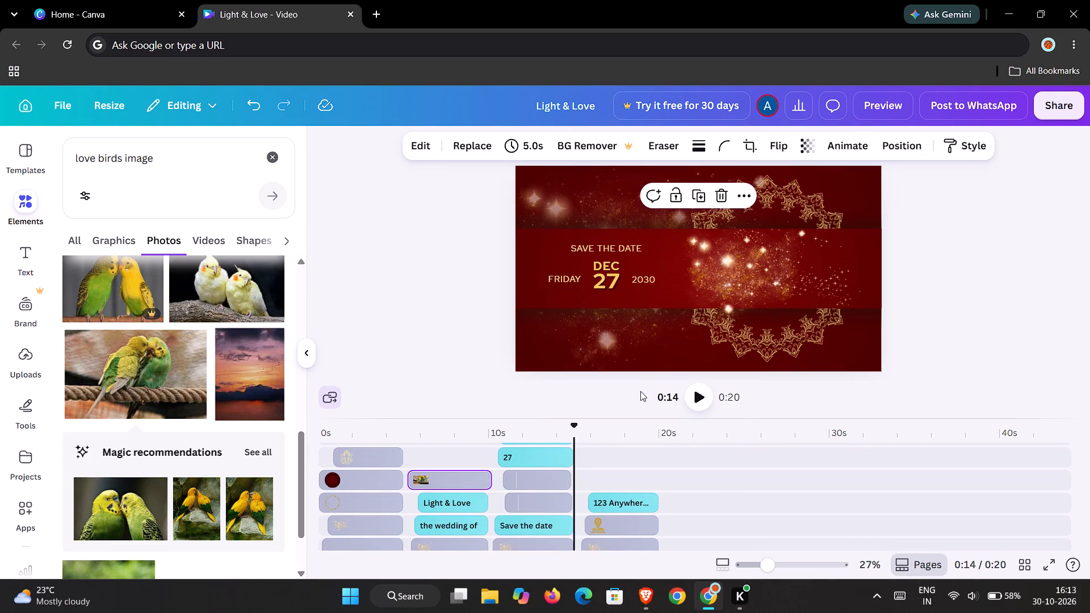
# Place the budgie photo inside the round photo frame on the second page.
pyautogui.click(456, 476)
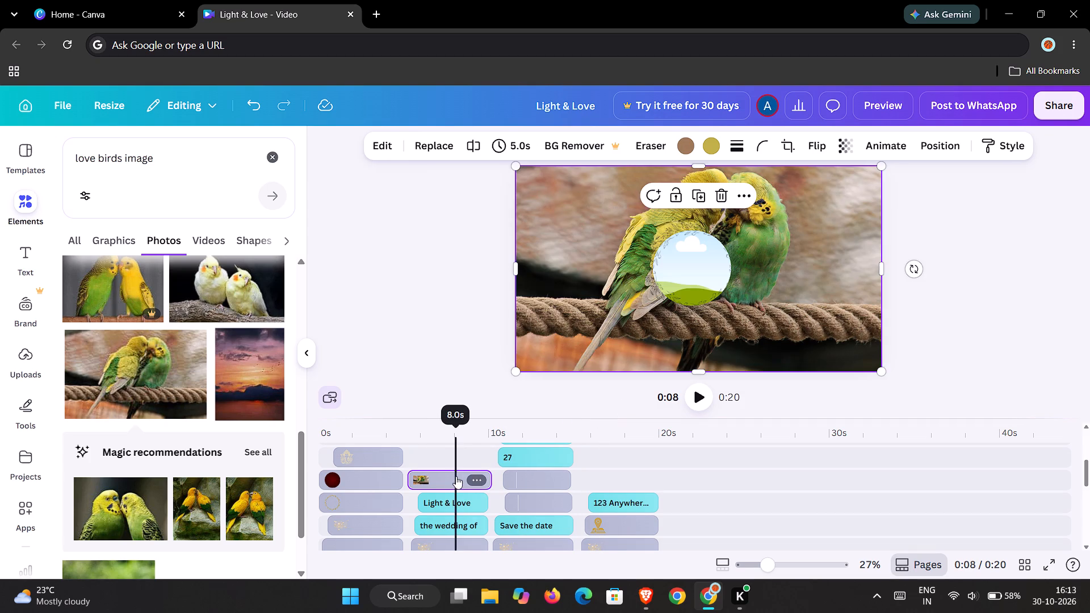
pyautogui.moveTo(811, 268); pyautogui.dragTo(782, 307)
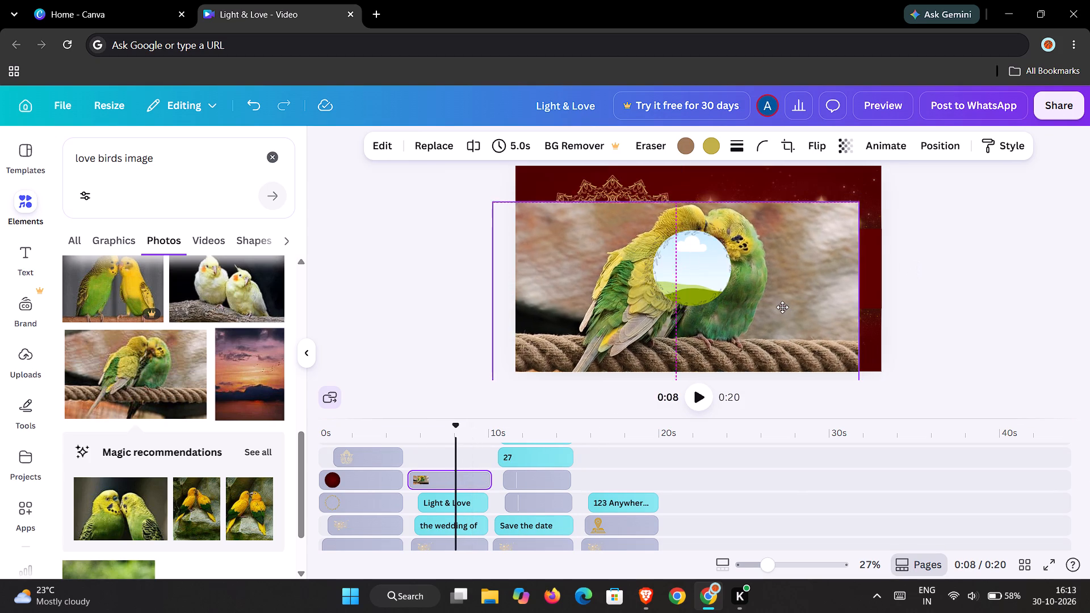
pyautogui.moveTo(782, 307); pyautogui.dragTo(706, 276)
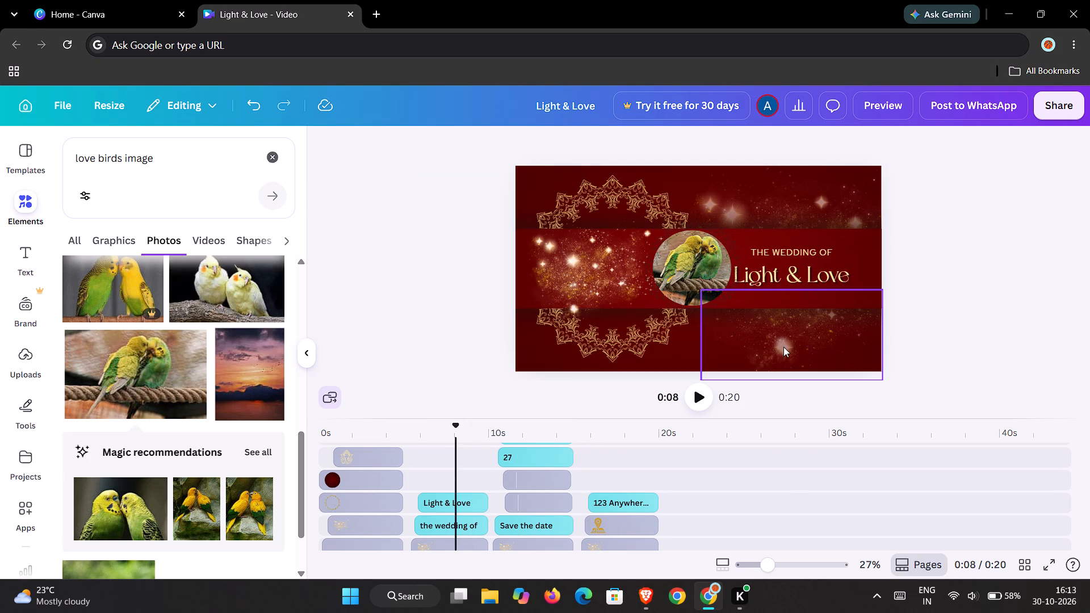
# Duplicate the round budgie photo frame and shift the copy along the timeline to the "Save the date" page, starting around 10 seconds.
pyautogui.click(687, 269)
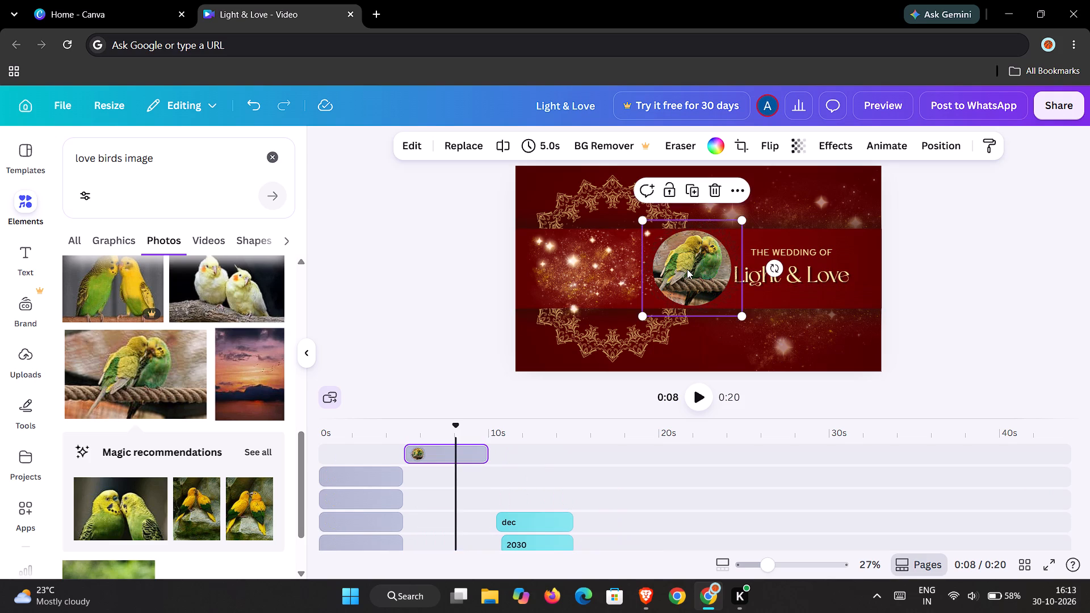
pyautogui.click(687, 188)
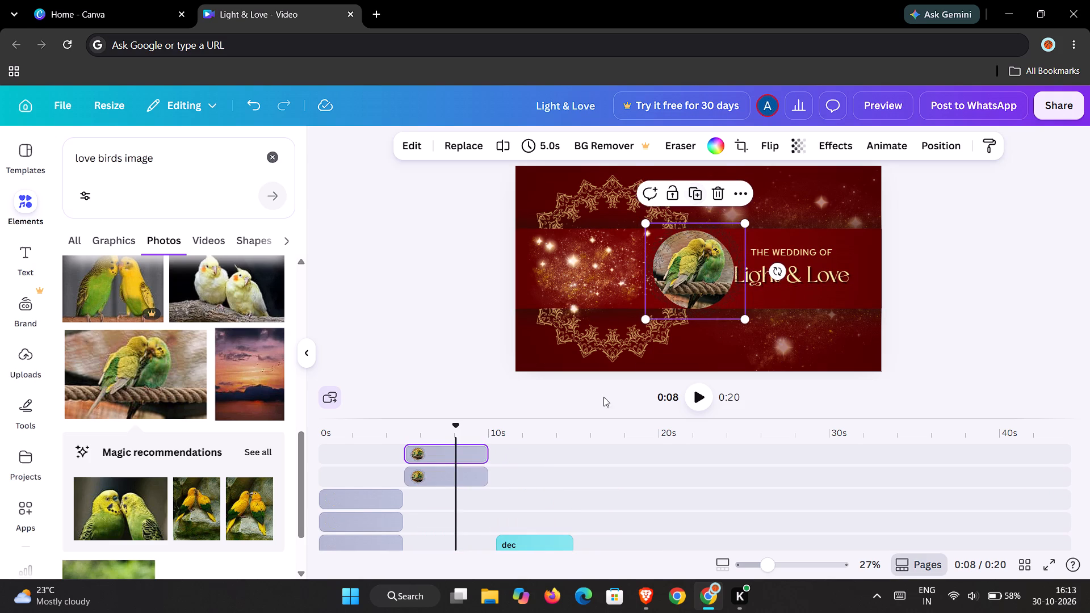
pyautogui.moveTo(445, 452); pyautogui.dragTo(525, 456)
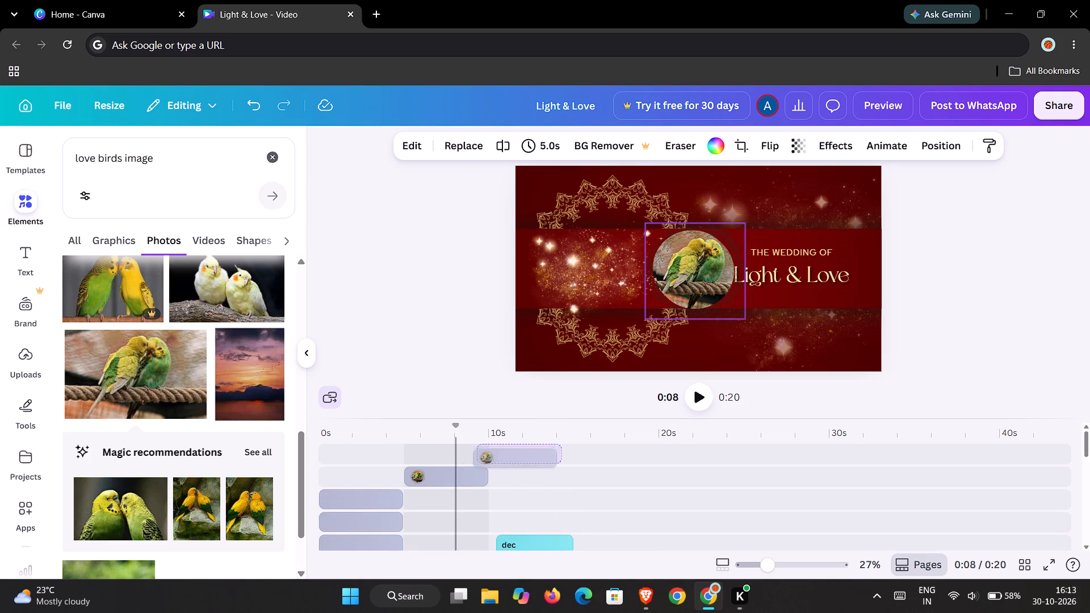
pyautogui.moveTo(525, 456); pyautogui.dragTo(534, 470)
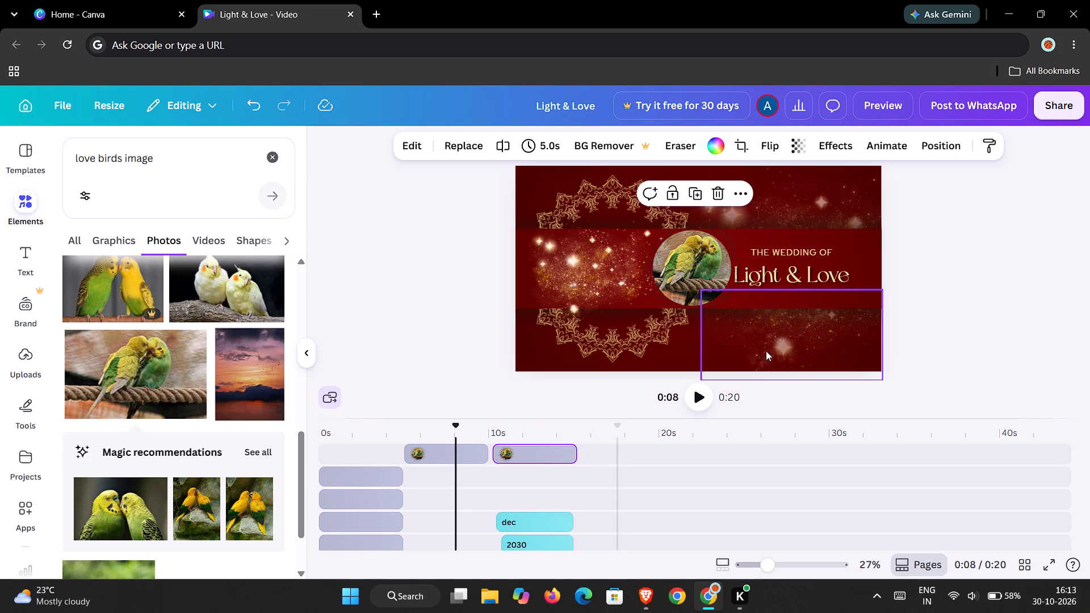
# Play the video from about 8 to 11 seconds to check the copied frame on the "Save the date" page, and inspect the lower tracks.
pyautogui.click(697, 396)
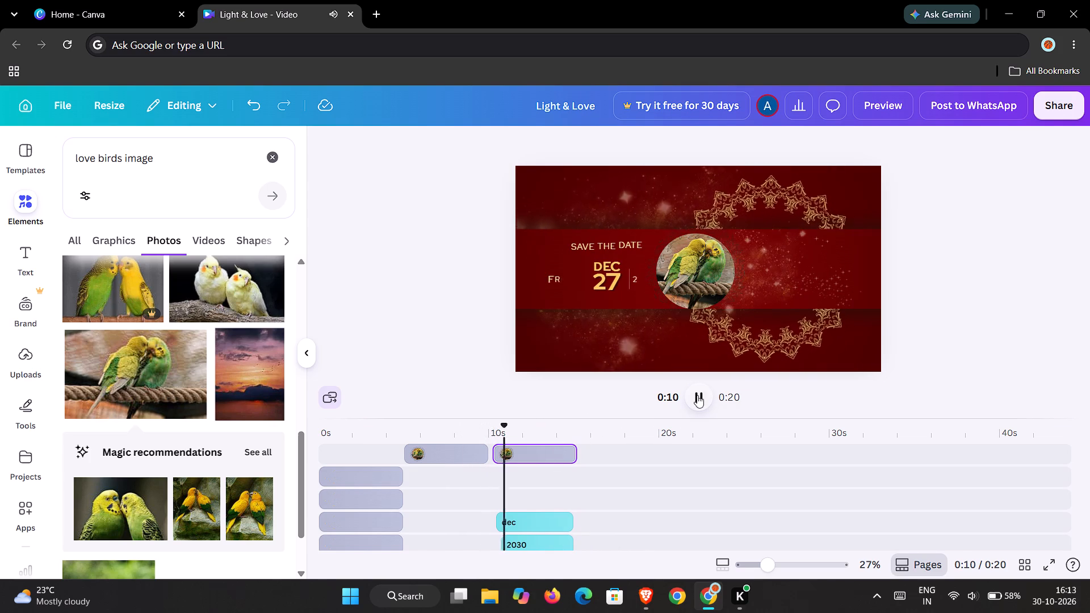
pyautogui.click(697, 395)
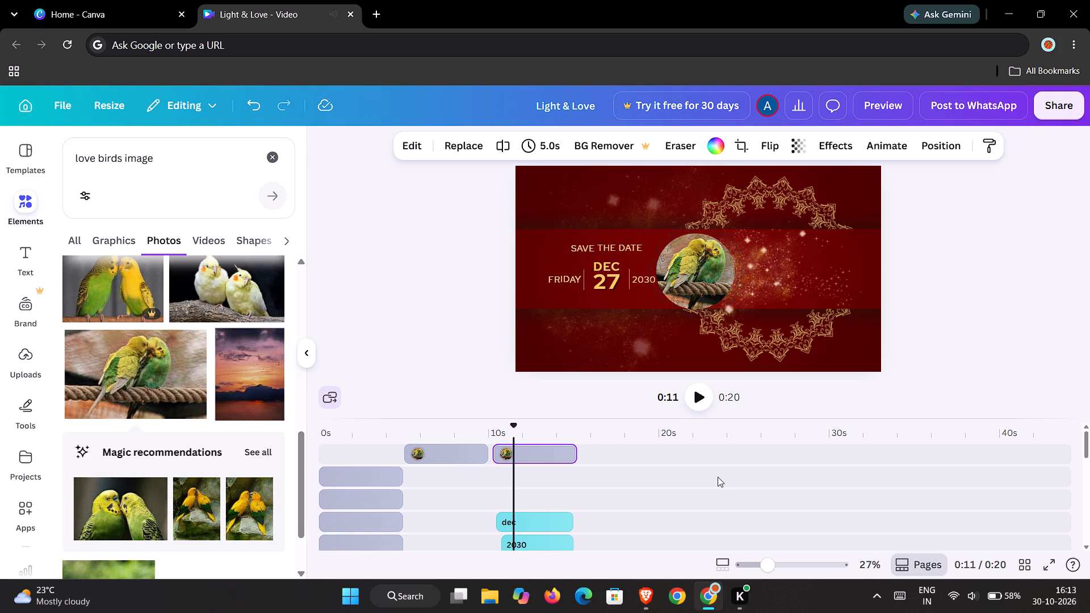
pyautogui.scroll(-3, 792, 455)
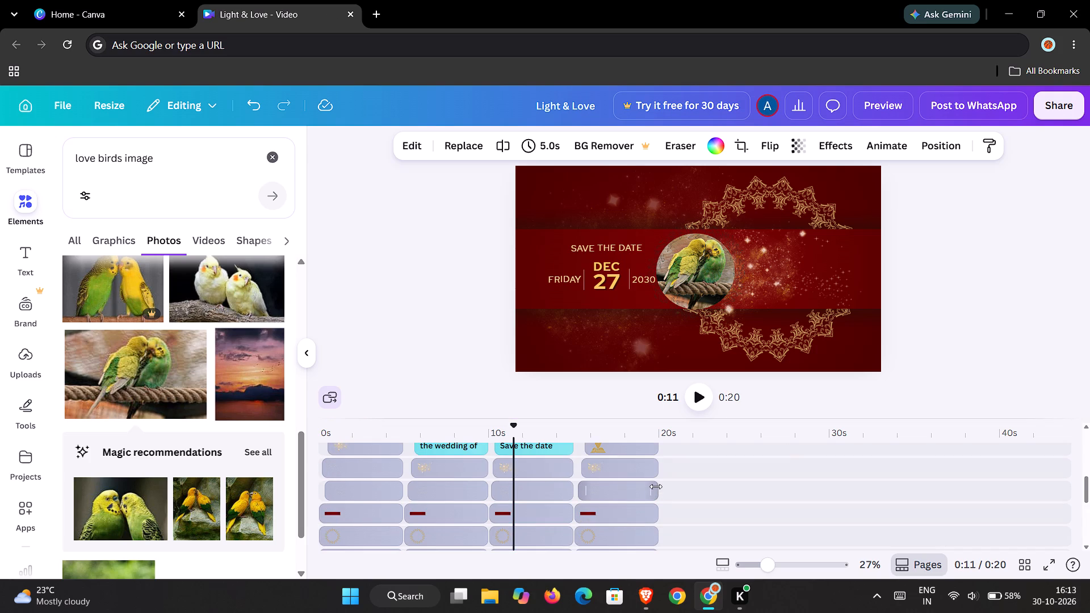
# Examine the stacked timeline tracks, from the round photo clips down to the page backgrounds and audio.
pyautogui.scroll(-2, 656, 486)
pyautogui.scroll(13, 656, 486)
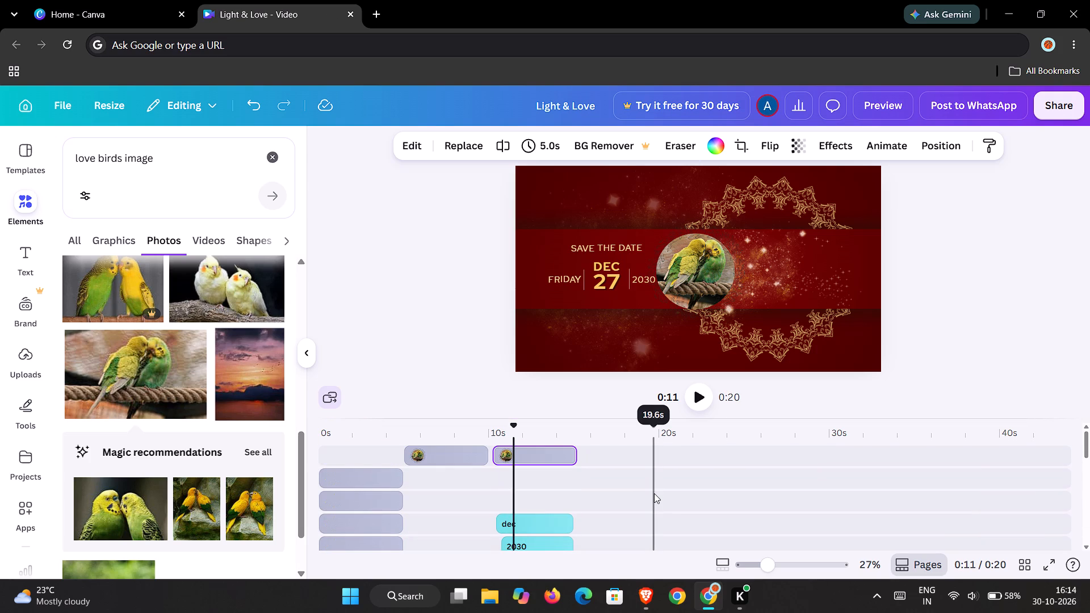
pyautogui.scroll(5, 654, 493)
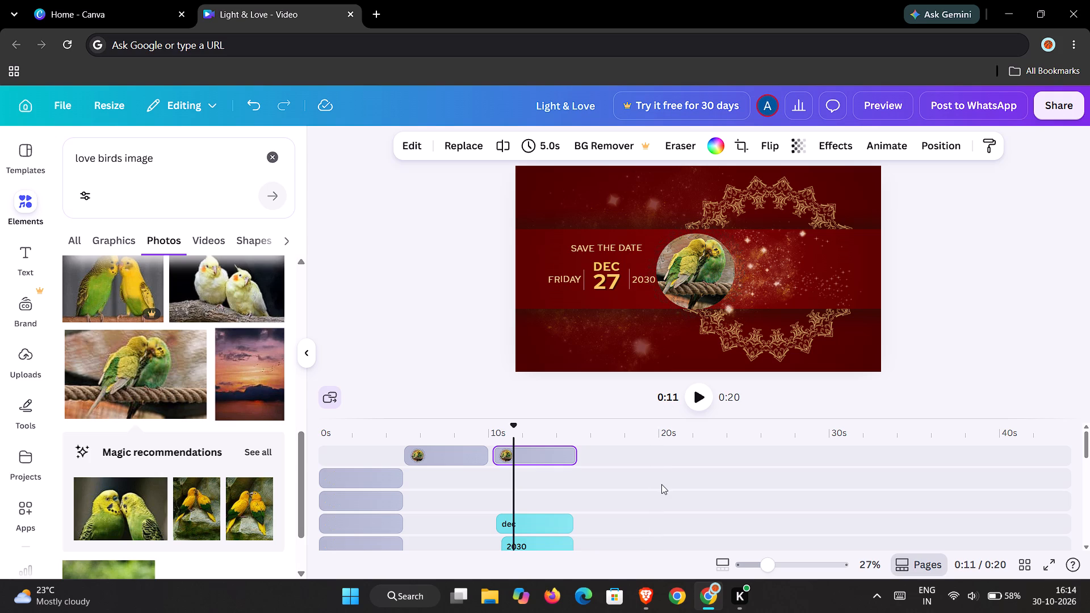
pyautogui.scroll(3, 659, 484)
pyautogui.scroll(-3, 510, 392)
pyautogui.scroll(-3, 549, 477)
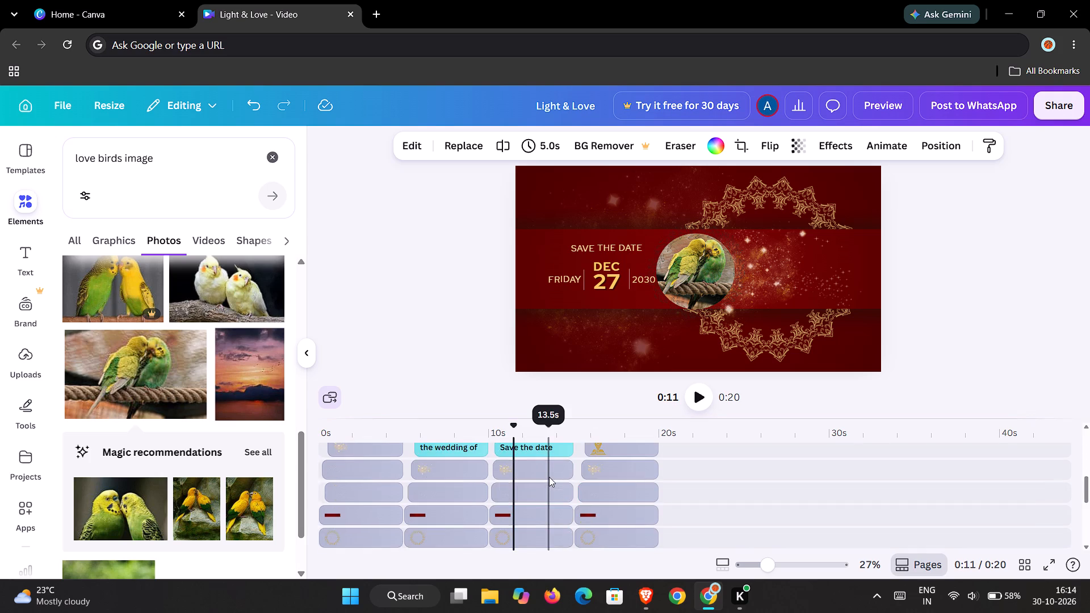
pyautogui.scroll(-9, 549, 477)
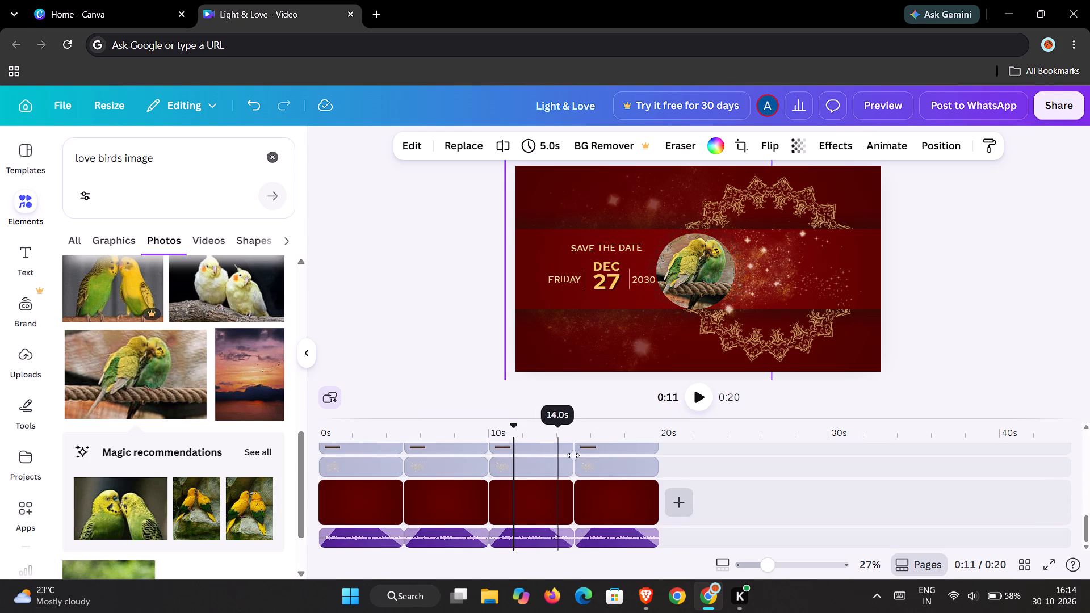
pyautogui.scroll(-4, 206, 327)
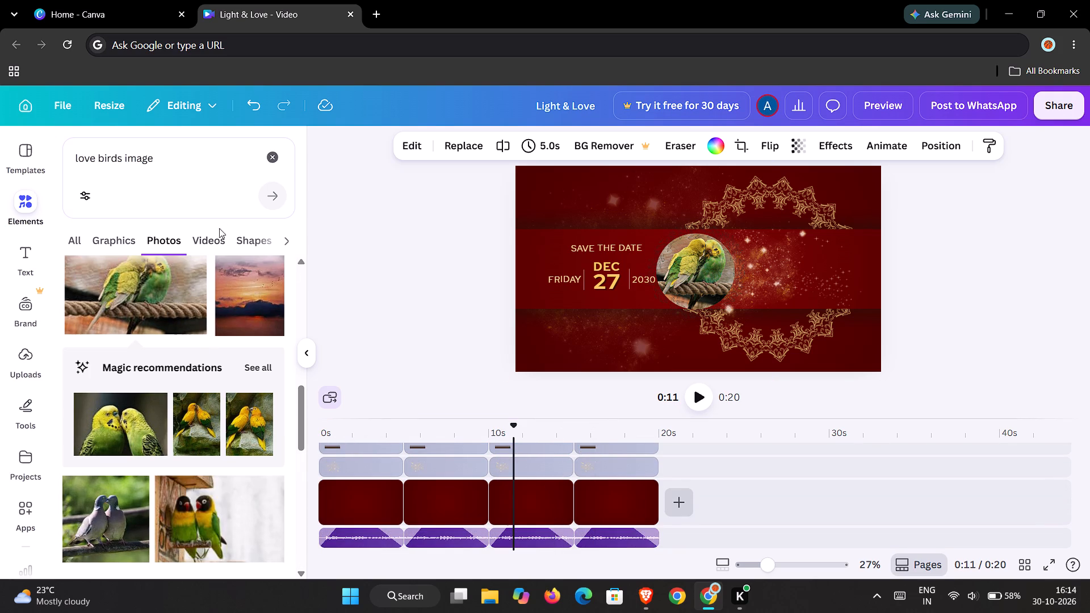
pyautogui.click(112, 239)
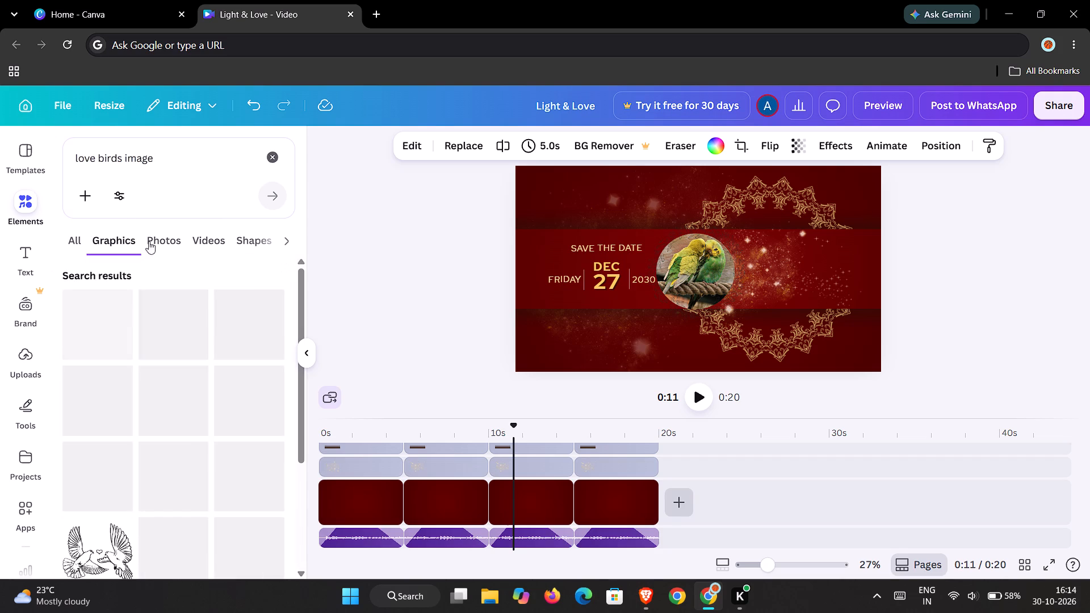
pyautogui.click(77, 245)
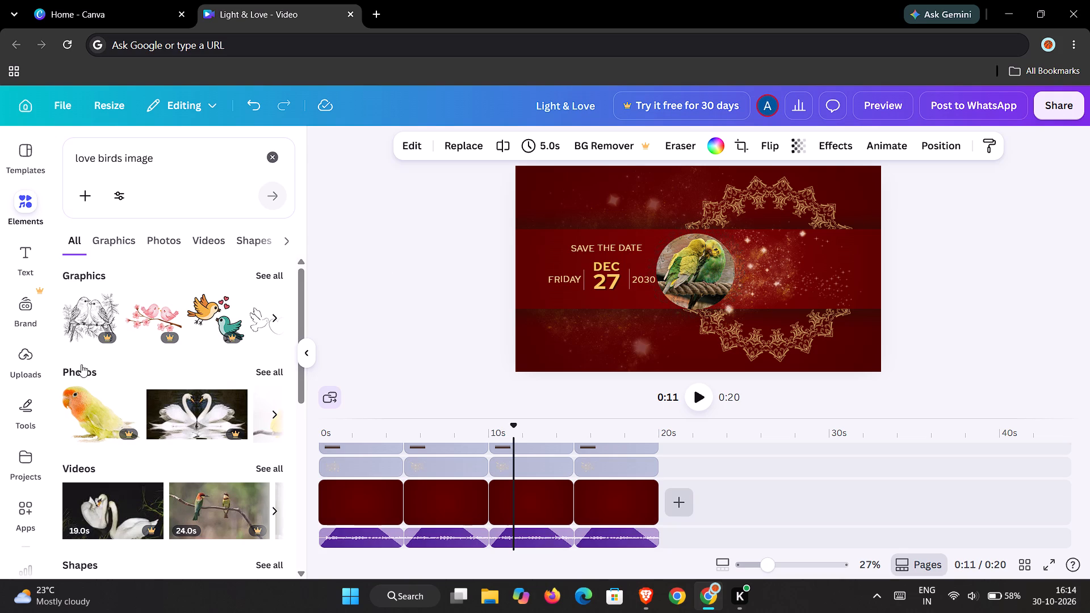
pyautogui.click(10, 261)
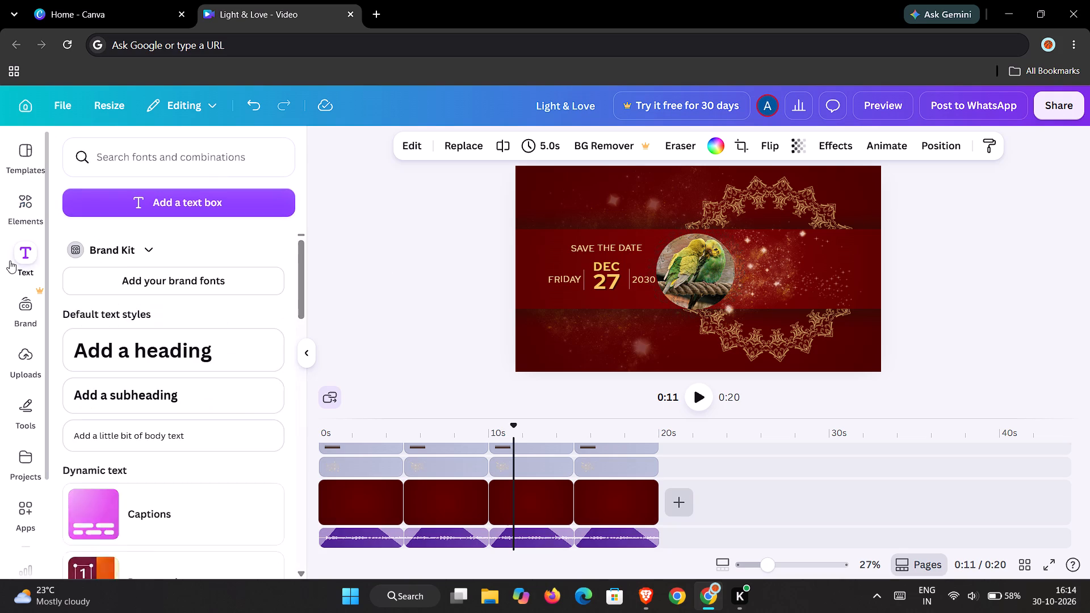
# Change the day number in the "Save the date" page's date to 17.
pyautogui.click(600, 271)
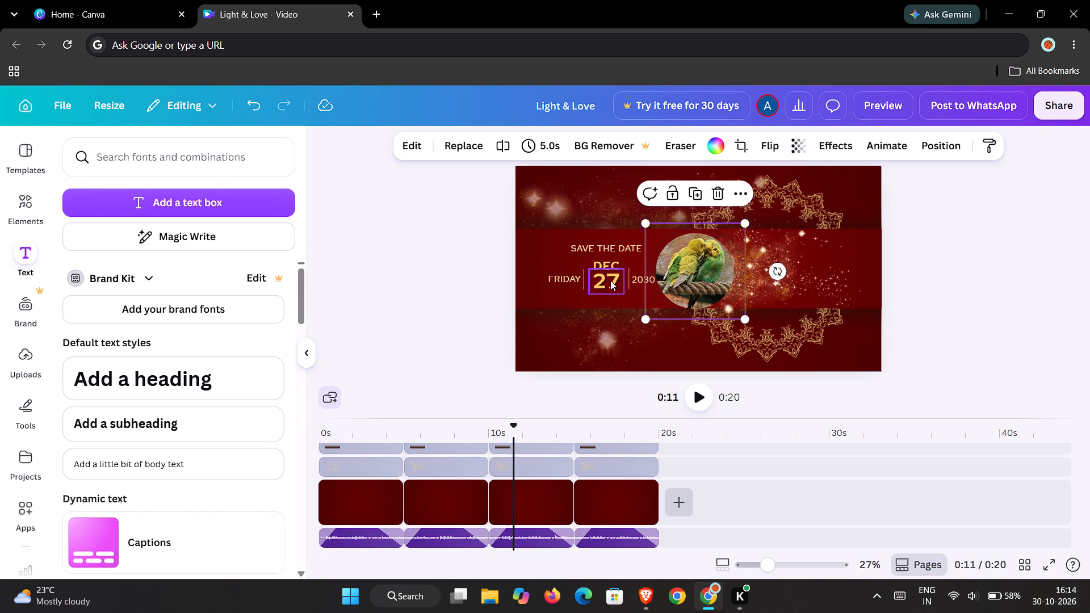
pyautogui.click(610, 287)
pyautogui.click(606, 285)
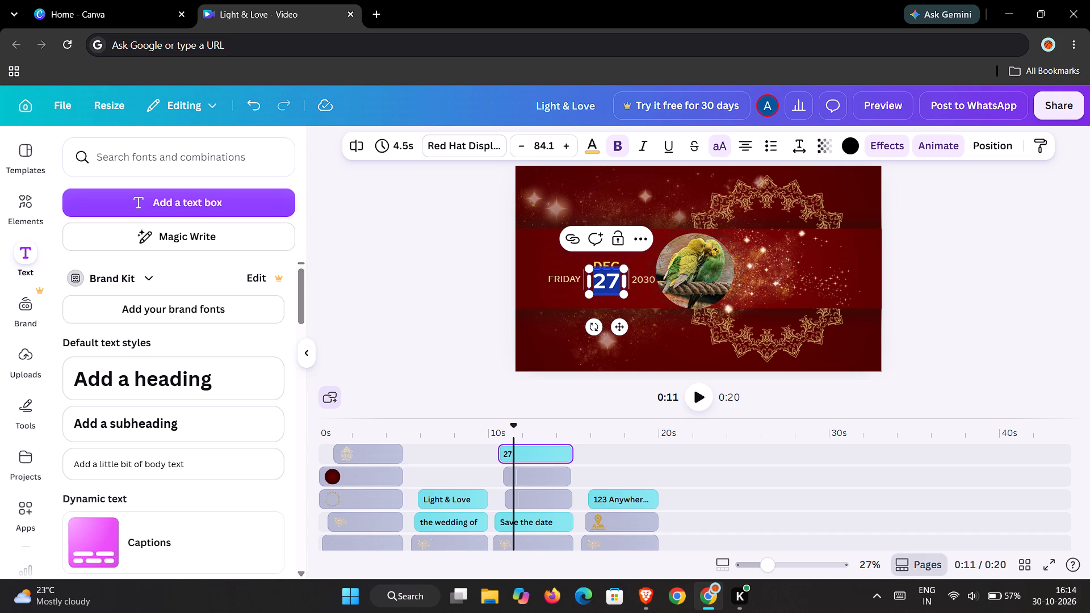
pyautogui.press('1')
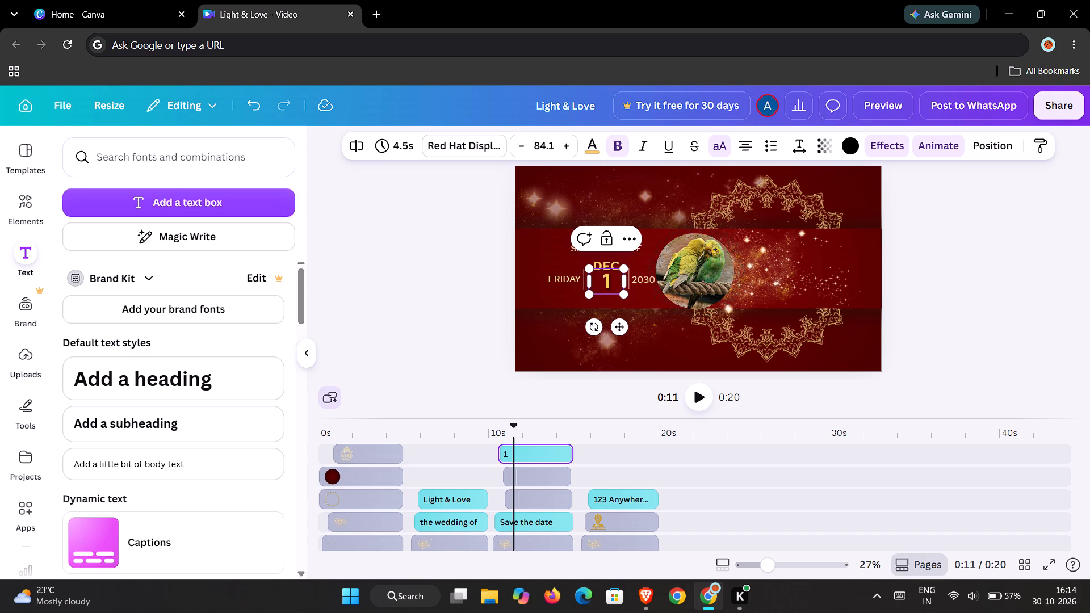
pyautogui.press('7')
# Change the year in the "Save the date" page's date to 2027.
pyautogui.click(638, 280)
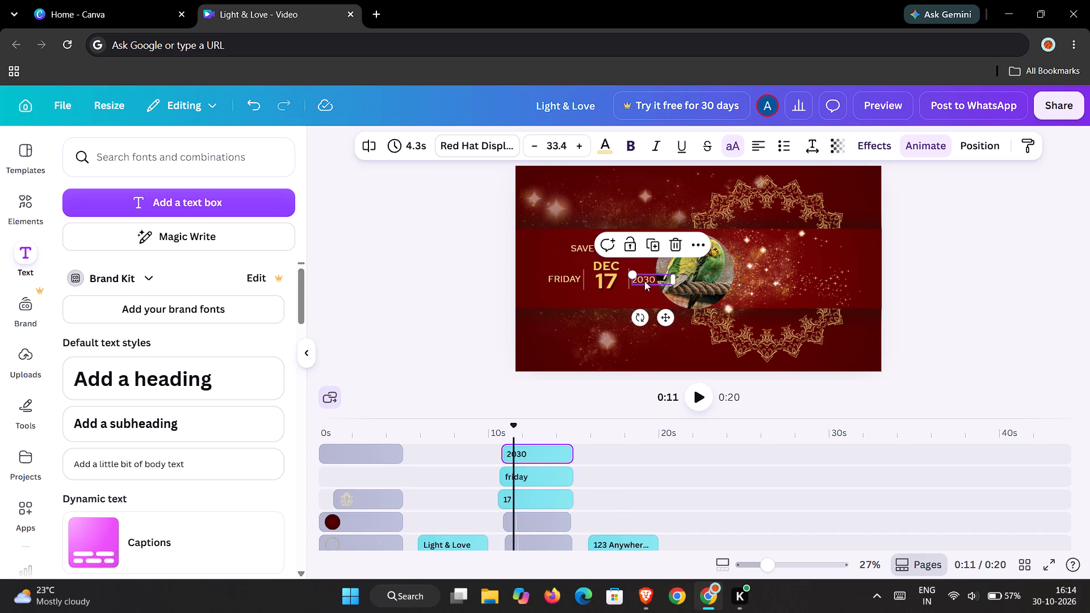
pyautogui.click(649, 279)
pyautogui.doubleClick(640, 281)
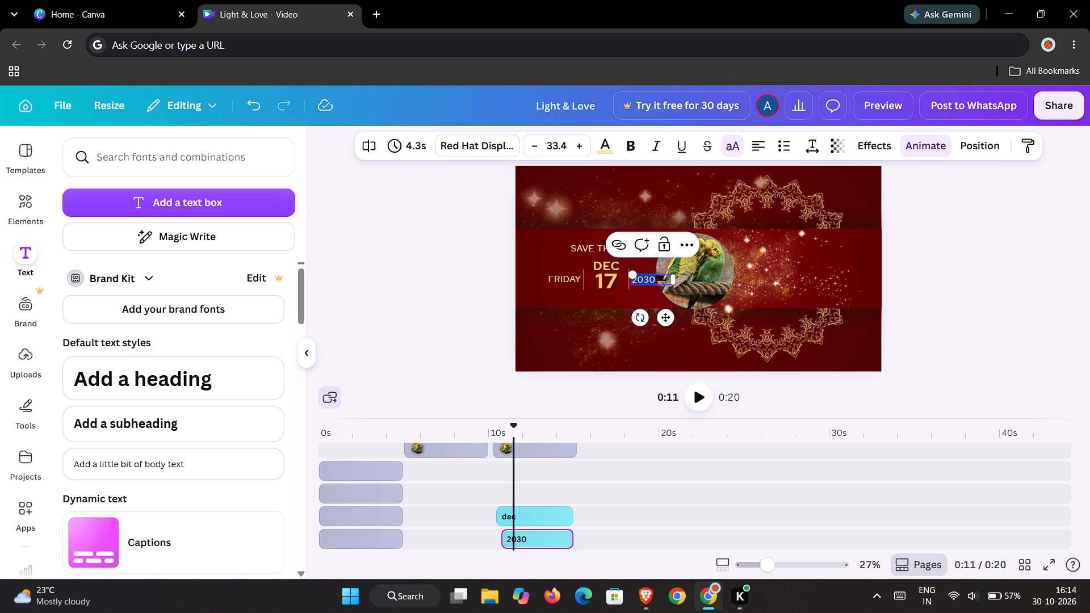
pyautogui.write('202')
pyautogui.press('6')
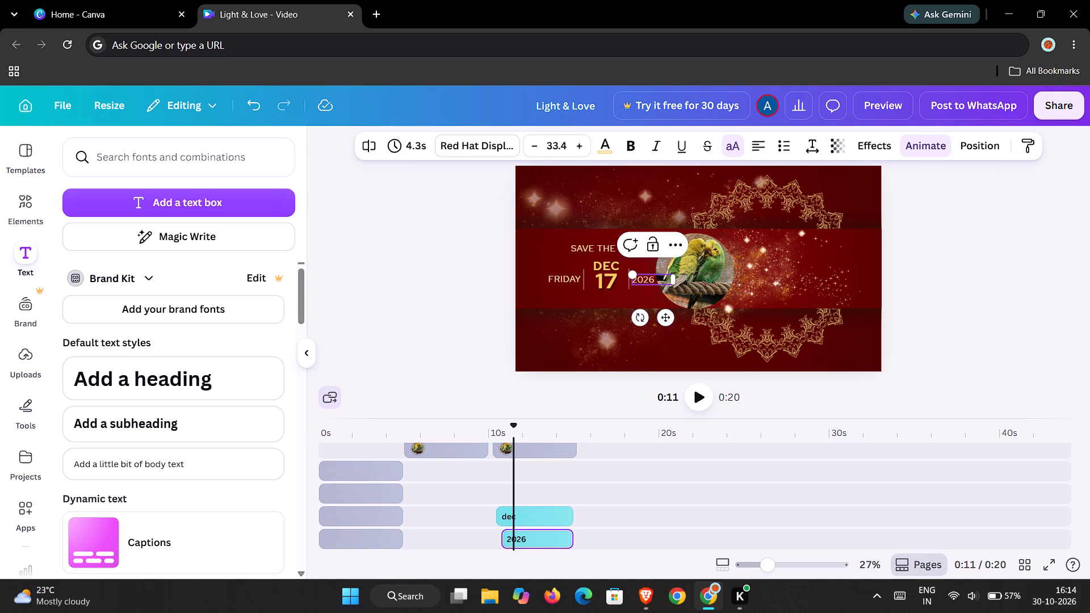
pyautogui.press('BackSpace')
pyautogui.press('7')
# Enlarge the timeline area and play from about 11 to 17 seconds to check the date and address pages, returning to about 13 seconds.
pyautogui.moveTo(649, 419); pyautogui.dragTo(672, 362)
pyautogui.scroll(-2, 565, 484)
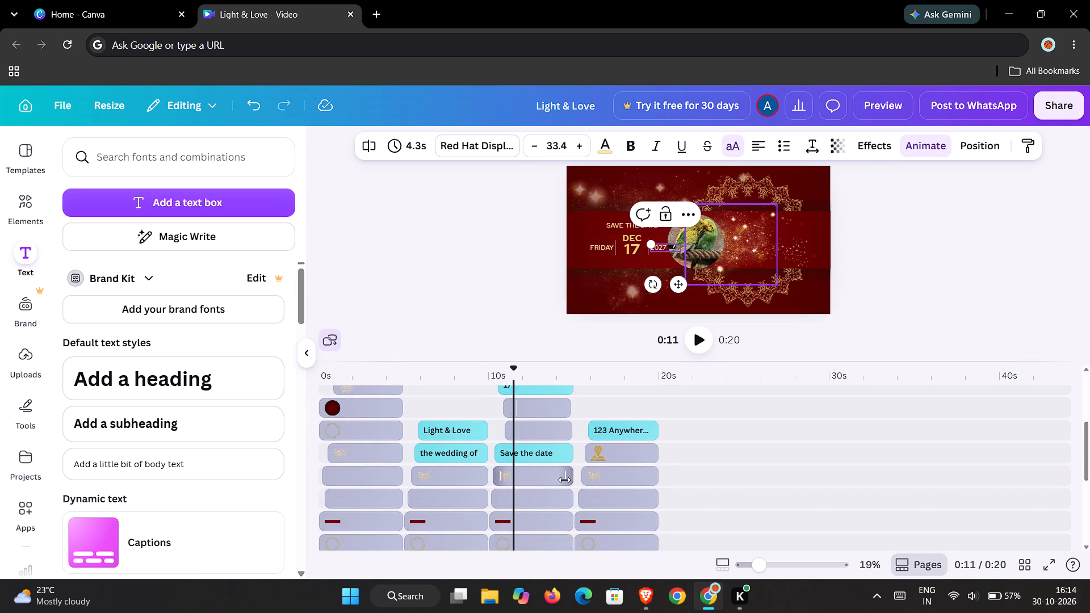
pyautogui.scroll(-1, 564, 478)
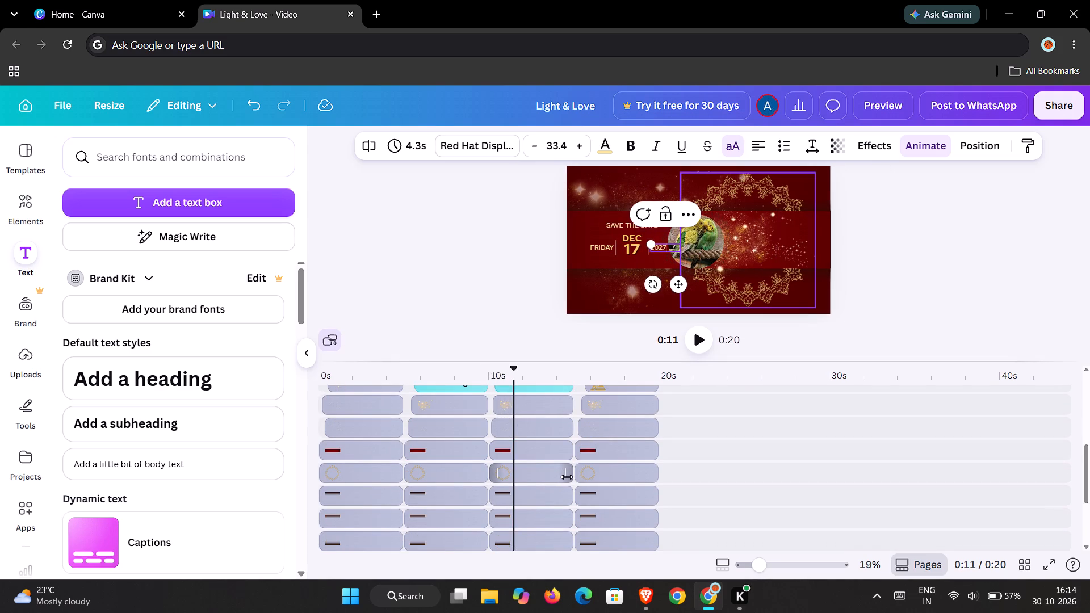
pyautogui.scroll(-3, 567, 477)
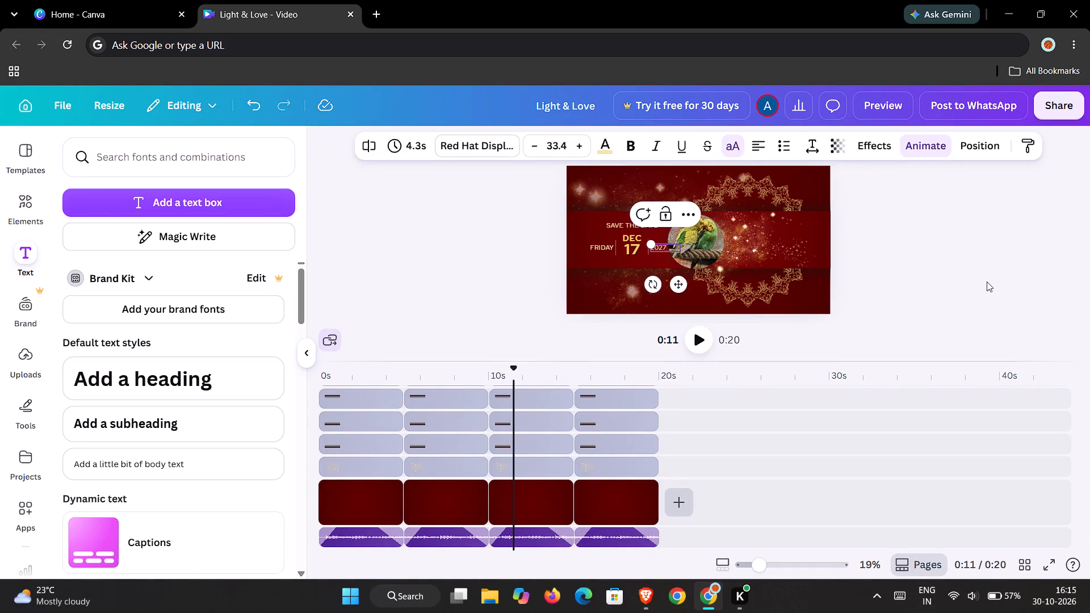
pyautogui.scroll(-3, 693, 416)
pyautogui.click(706, 342)
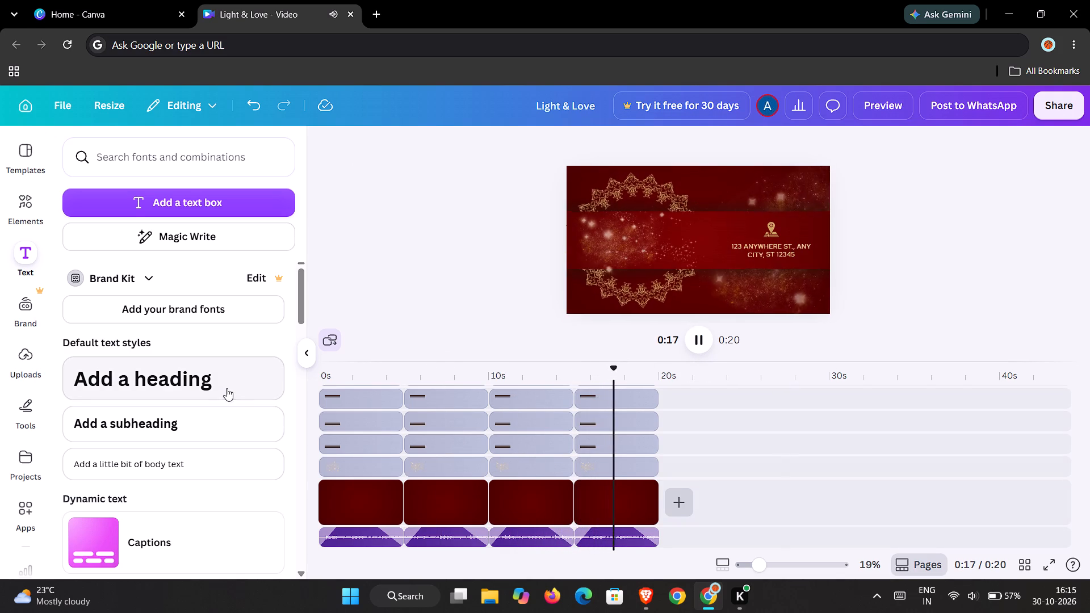
pyautogui.moveTo(635, 367); pyautogui.dragTo(611, 370)
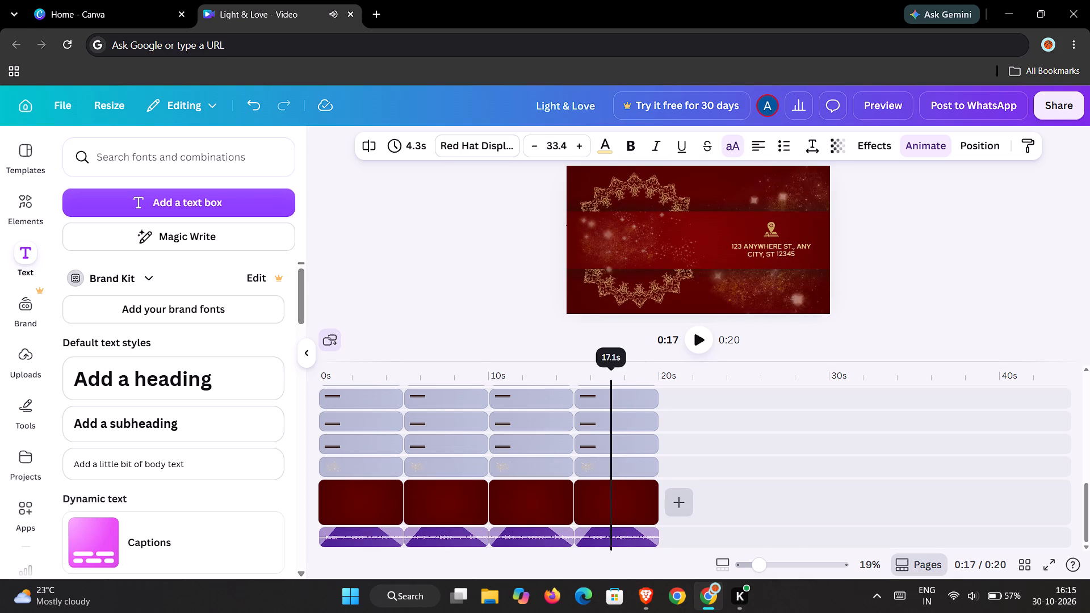
pyautogui.moveTo(611, 370); pyautogui.dragTo(584, 375)
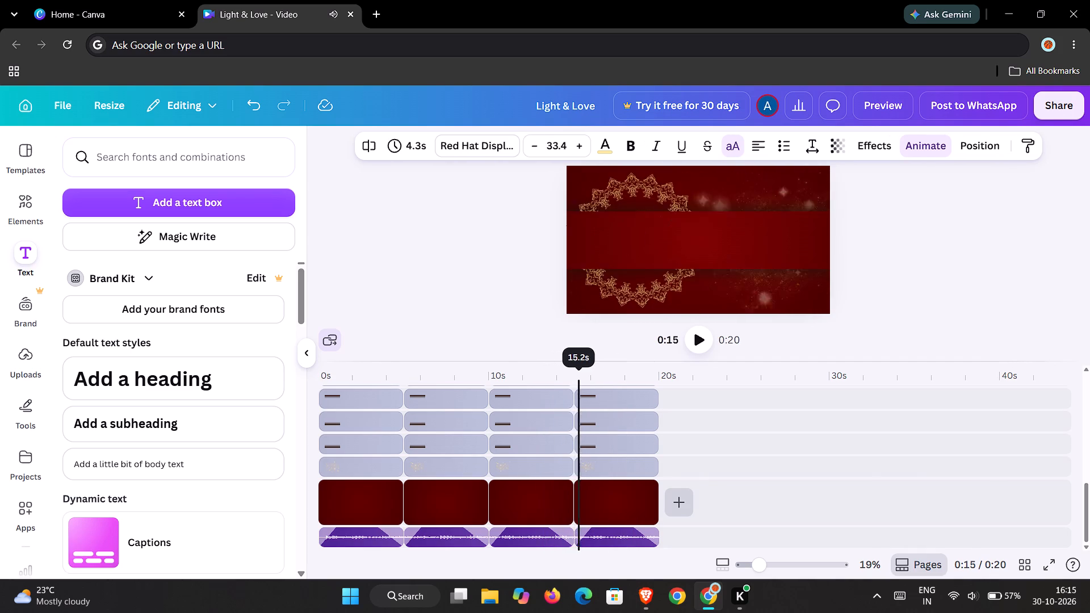
pyautogui.moveTo(584, 375); pyautogui.dragTo(548, 380)
# Apply the Succession animation to the round budgie photo on the "Save the date" page.
pyautogui.scroll(4, 505, 480)
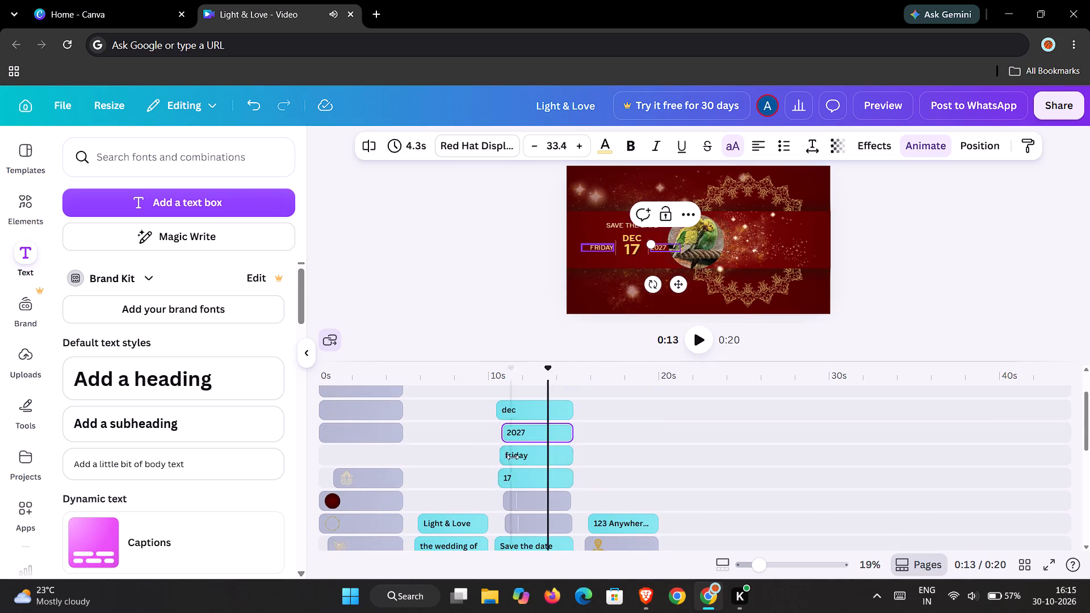
pyautogui.scroll(4, 530, 442)
pyautogui.click(527, 388)
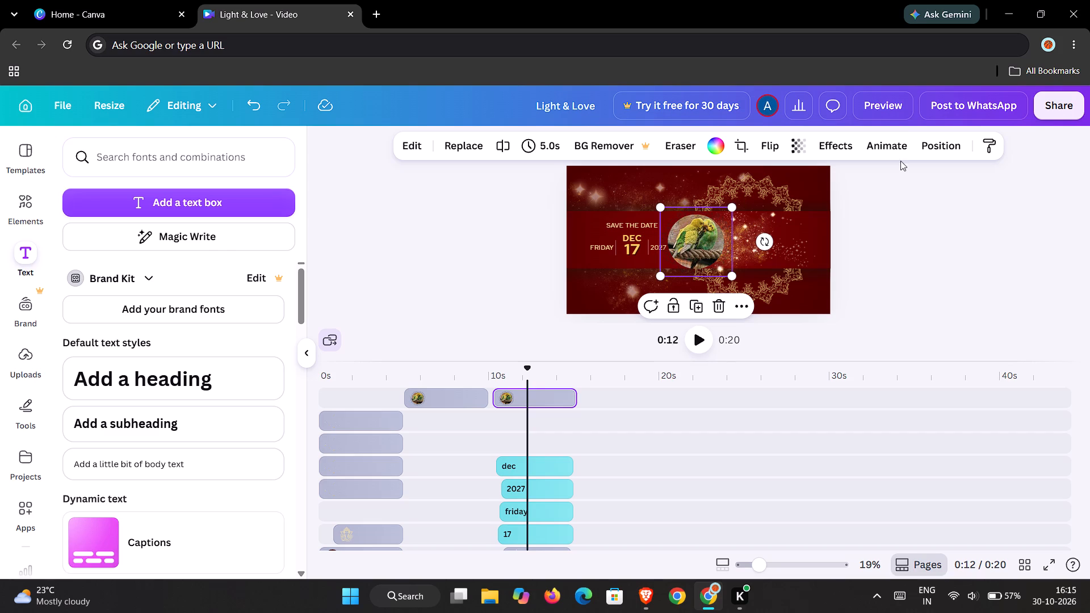
pyautogui.click(892, 144)
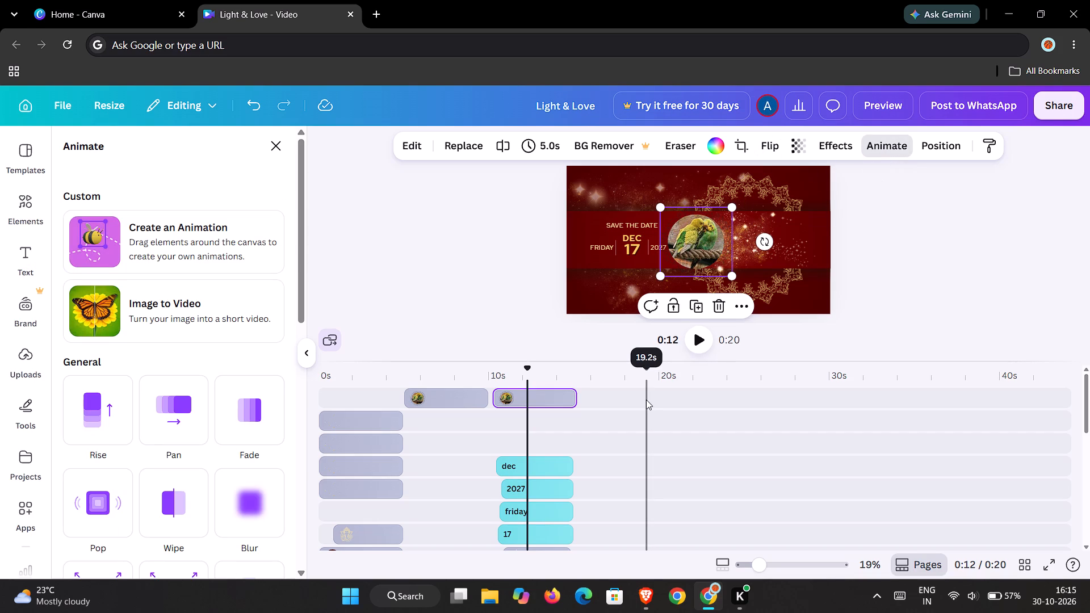
pyautogui.scroll(-2, 166, 435)
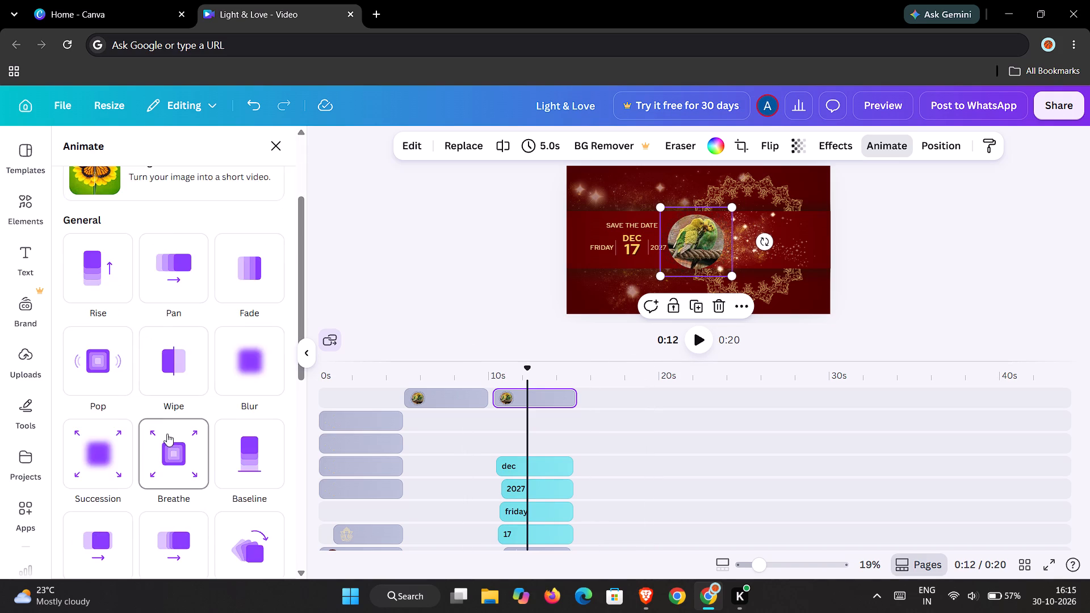
pyautogui.scroll(-2, 170, 427)
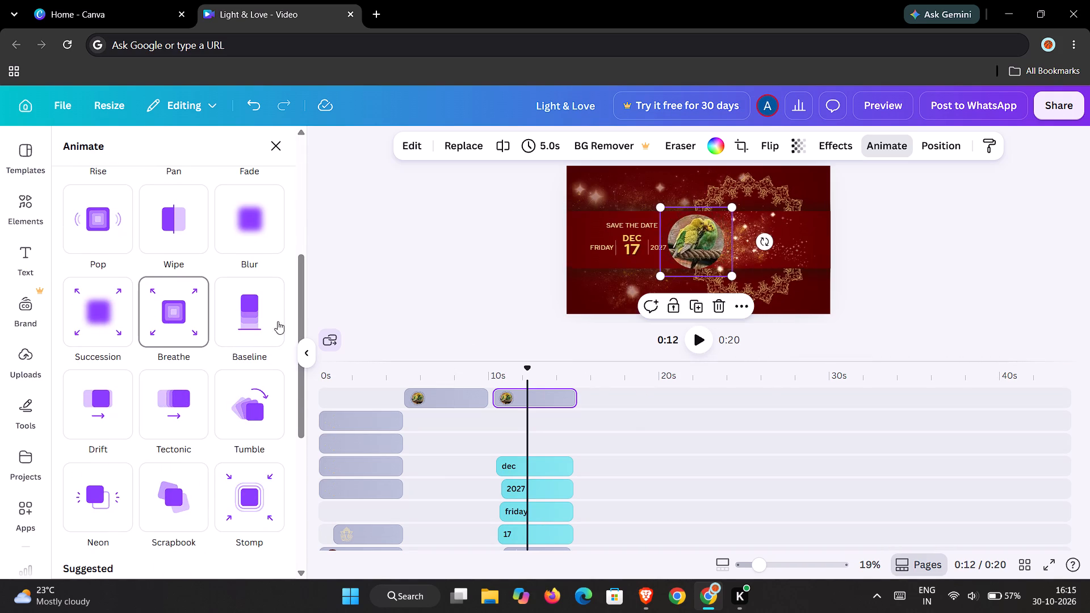
pyautogui.click(114, 306)
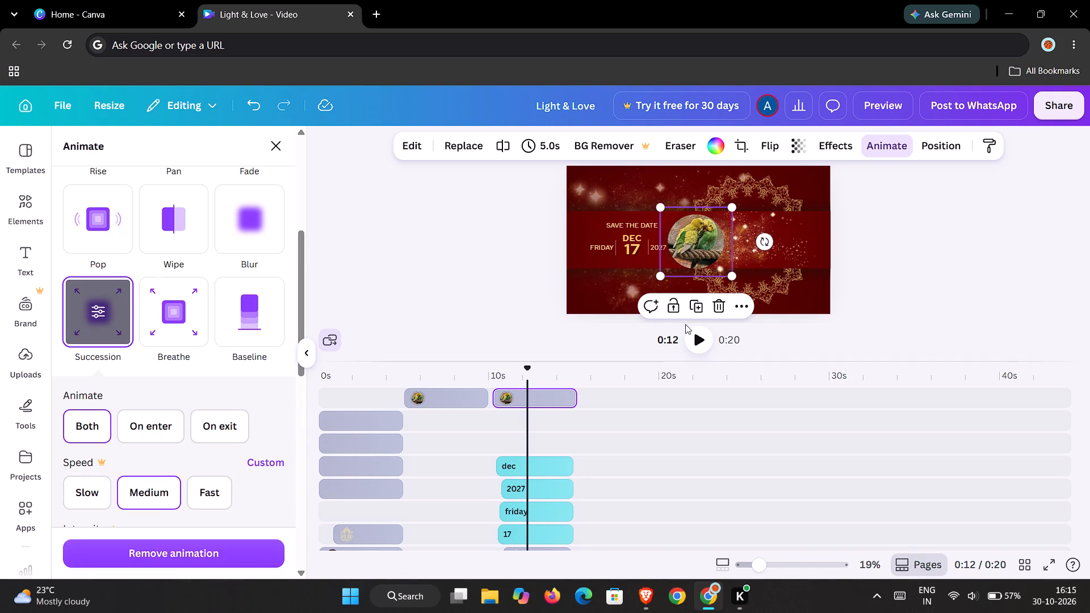
# Apply the Succession animation to the round budgie photo on the second page, beside the "Light & Love" text.
pyautogui.click(698, 341)
pyautogui.moveTo(534, 372); pyautogui.dragTo(466, 382)
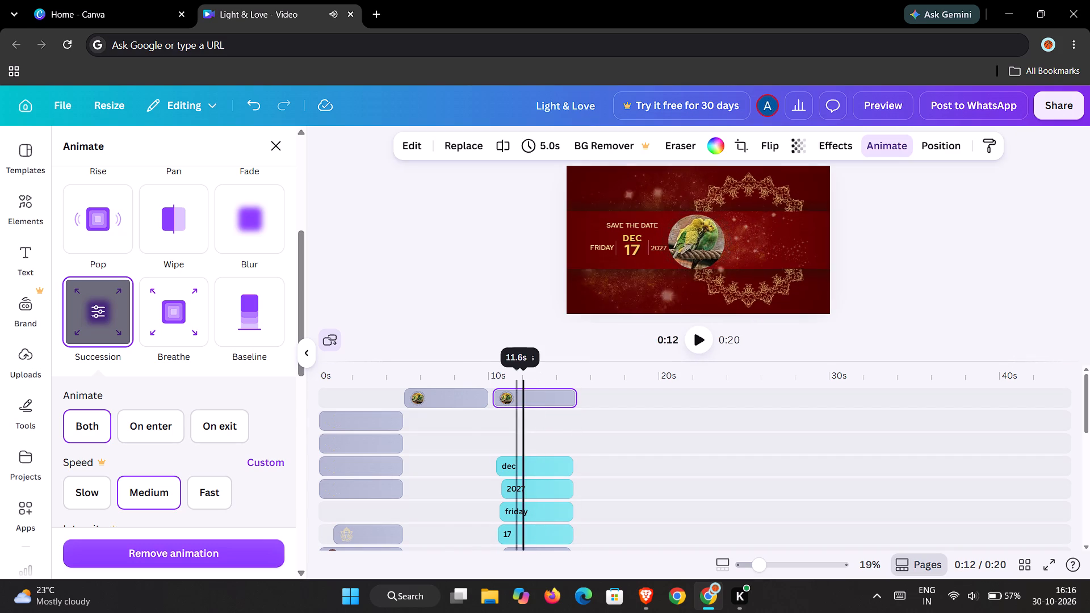
pyautogui.moveTo(466, 382); pyautogui.dragTo(422, 387)
pyautogui.click(435, 392)
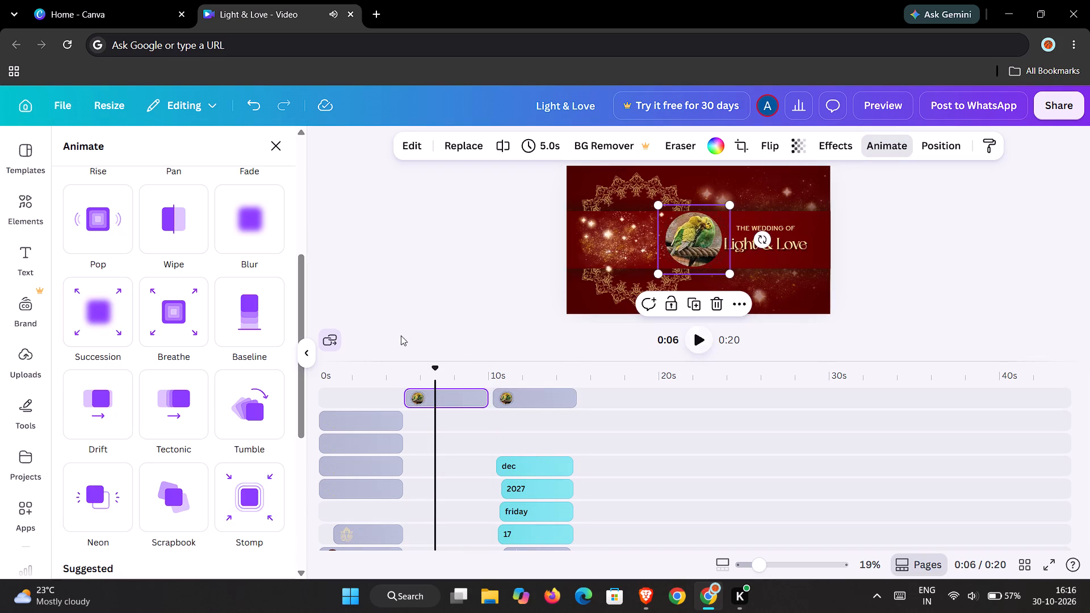
pyautogui.click(99, 314)
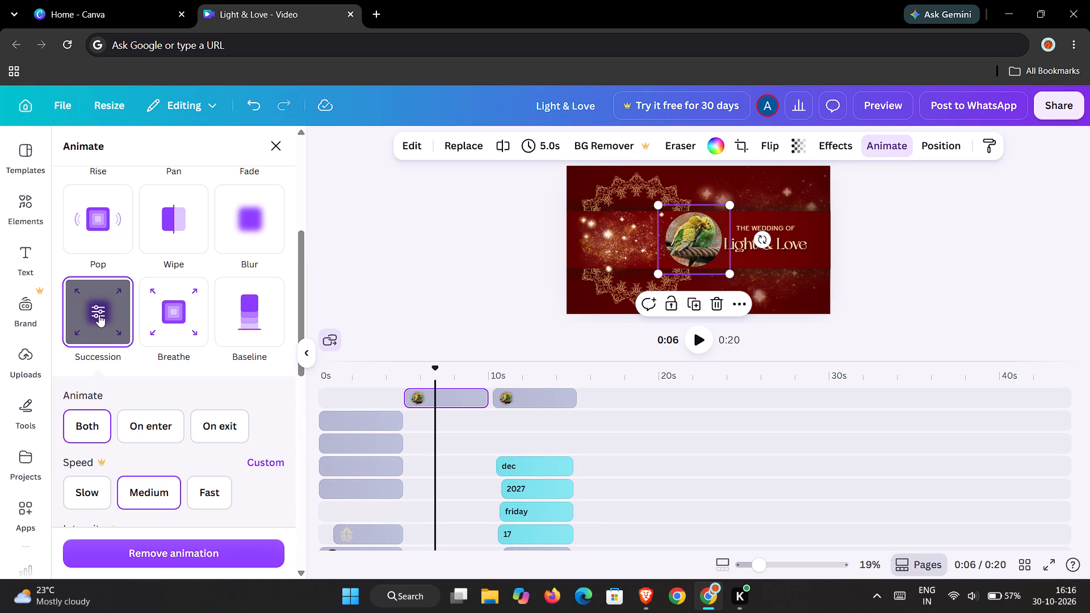
pyautogui.scroll(-5, 118, 431)
pyautogui.scroll(2, 120, 422)
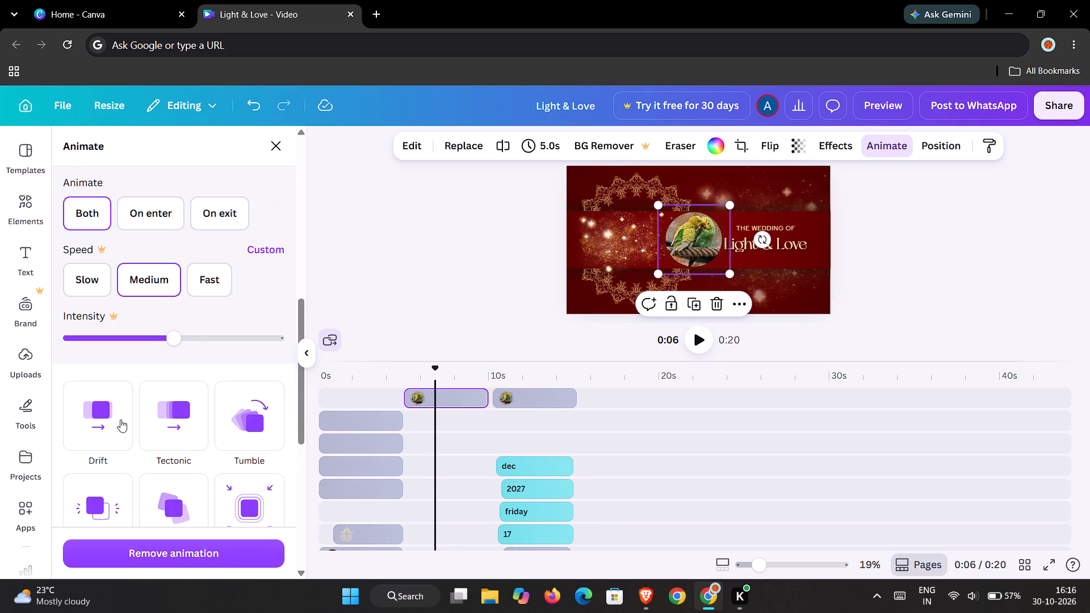
pyautogui.scroll(9, 120, 419)
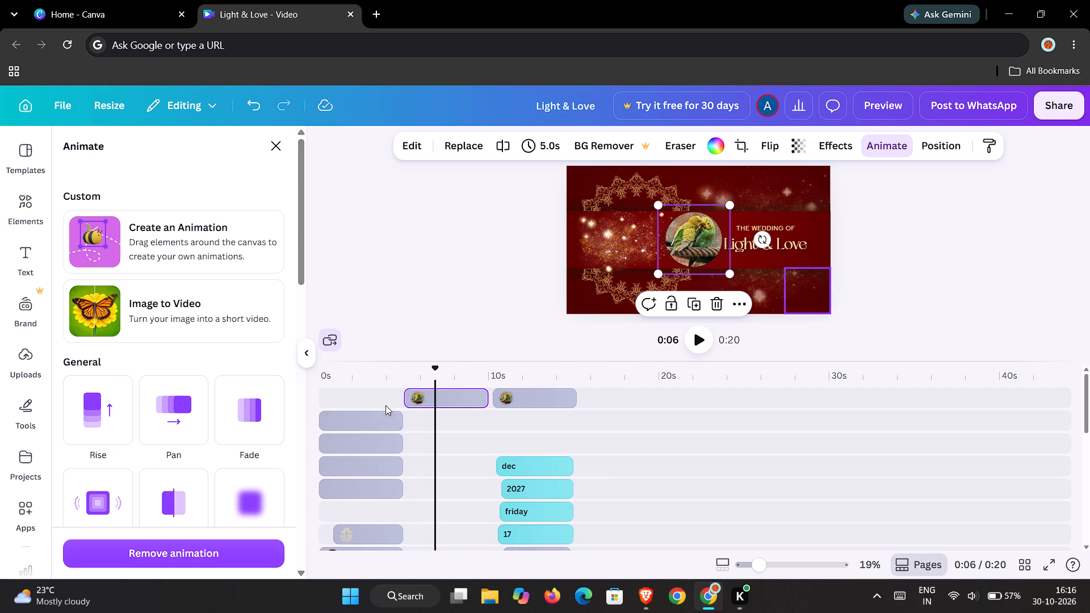
# Return to the start of the video and browse the text styles and font combinations.
pyautogui.moveTo(438, 366); pyautogui.dragTo(328, 392)
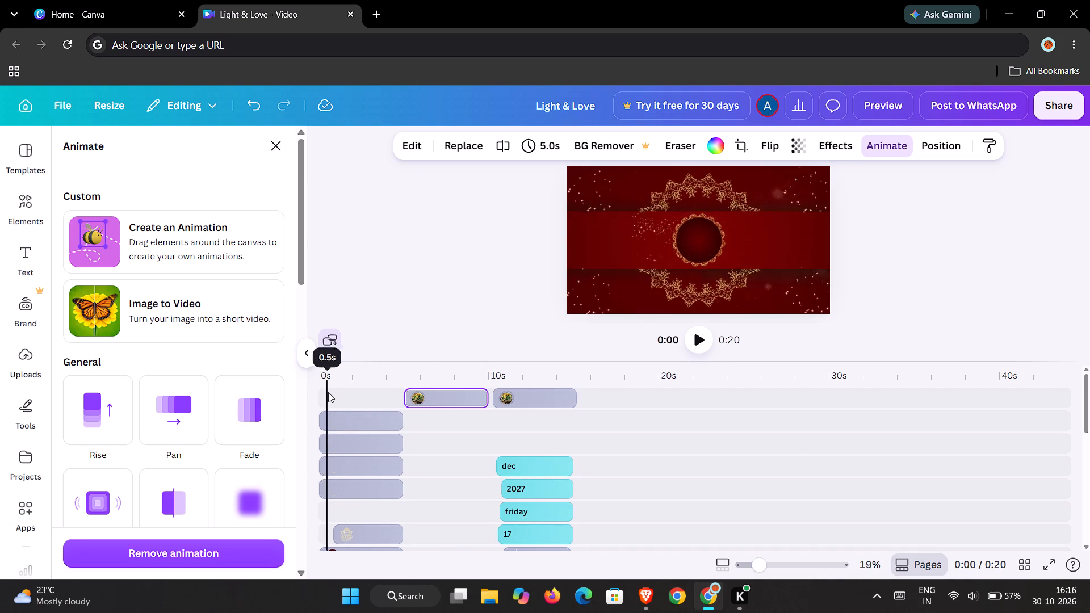
pyautogui.moveTo(328, 392); pyautogui.dragTo(262, 389)
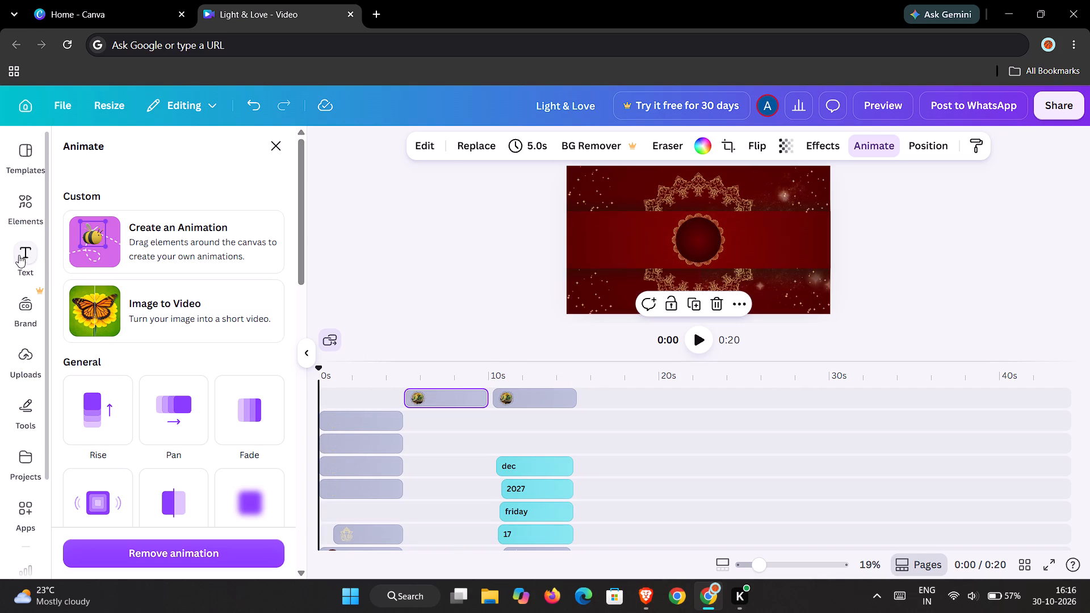
pyautogui.click(20, 252)
pyautogui.scroll(-2, 155, 333)
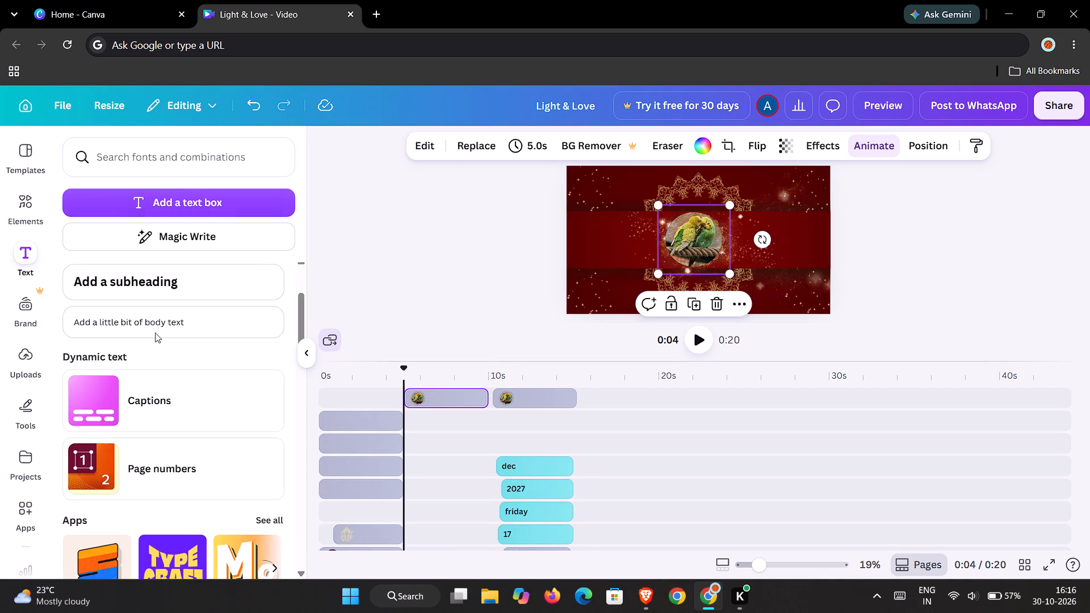
pyautogui.scroll(-2, 155, 333)
pyautogui.scroll(1, 155, 333)
pyautogui.scroll(-4, 155, 333)
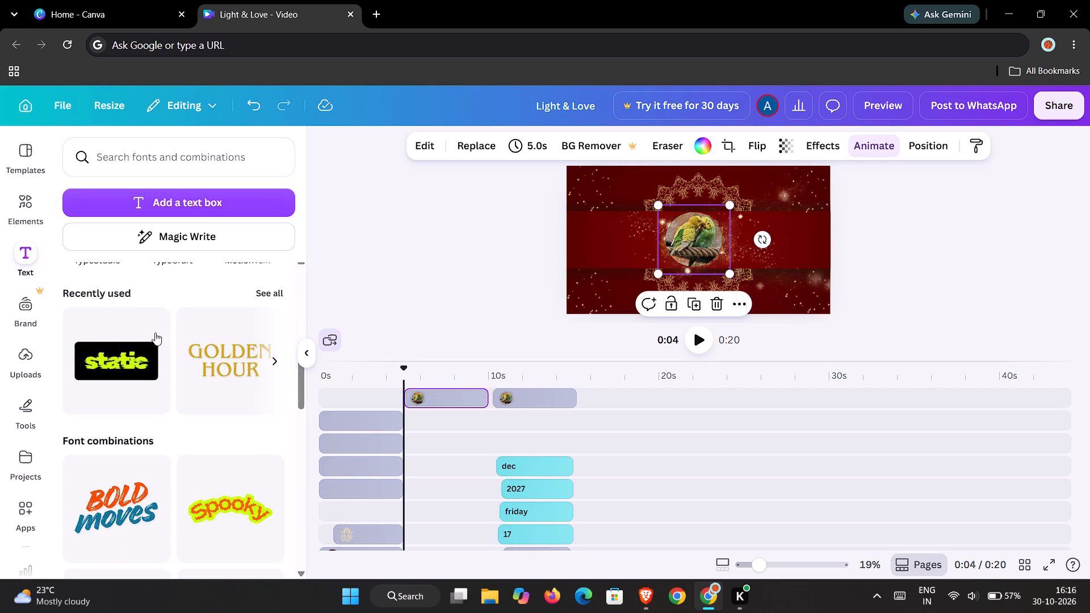
pyautogui.scroll(-4, 155, 333)
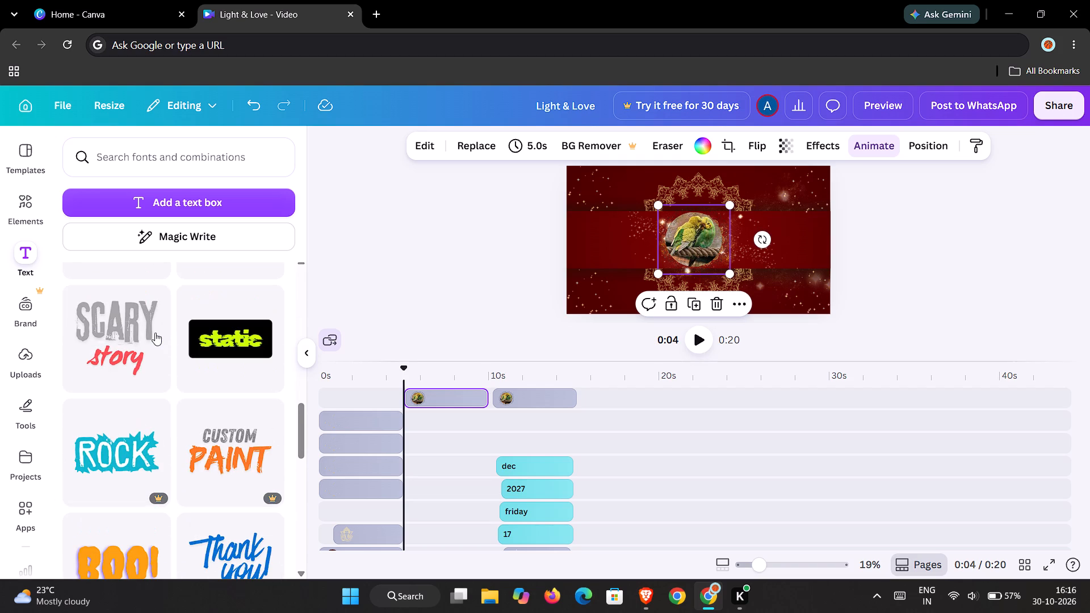
pyautogui.scroll(17, 155, 333)
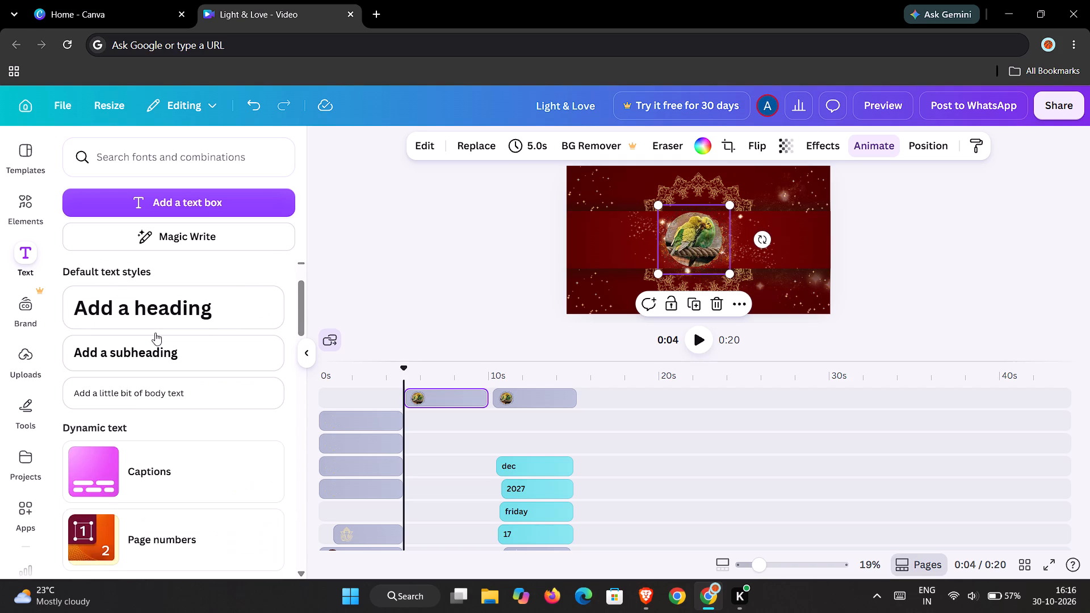
pyautogui.scroll(2, 155, 333)
pyautogui.scroll(3, 209, 313)
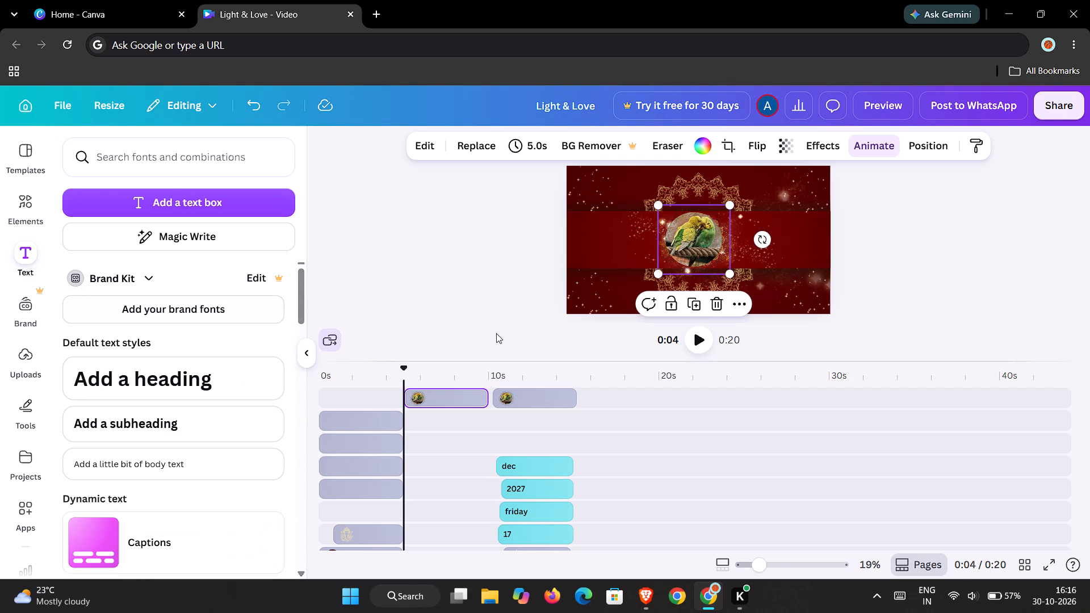
# Play the video through the second page, and move its round budgie photo to the centre of the gold mandala.
pyautogui.click(694, 338)
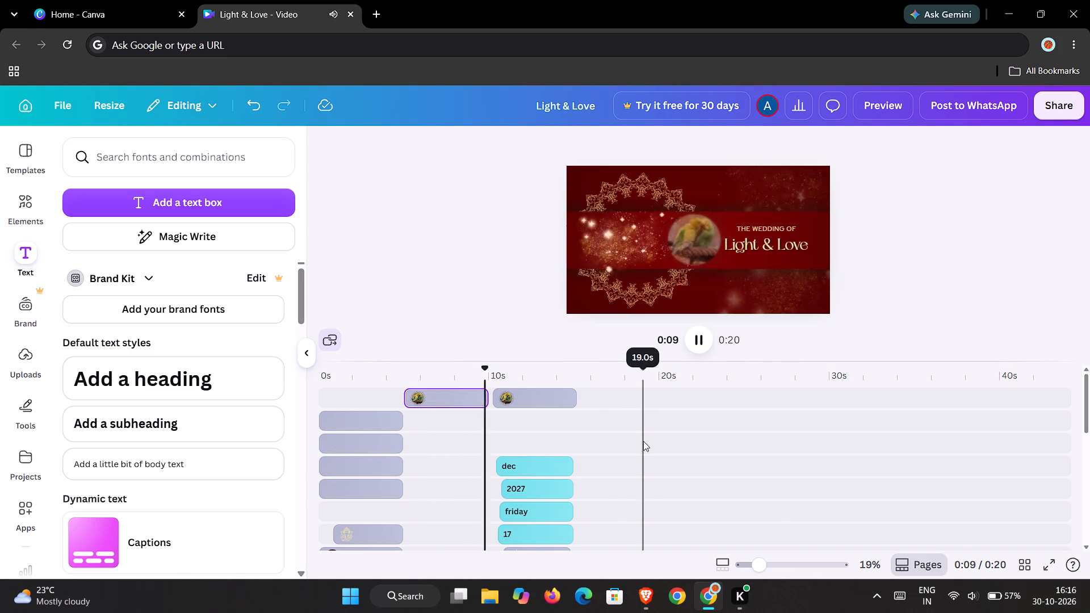
pyautogui.click(697, 342)
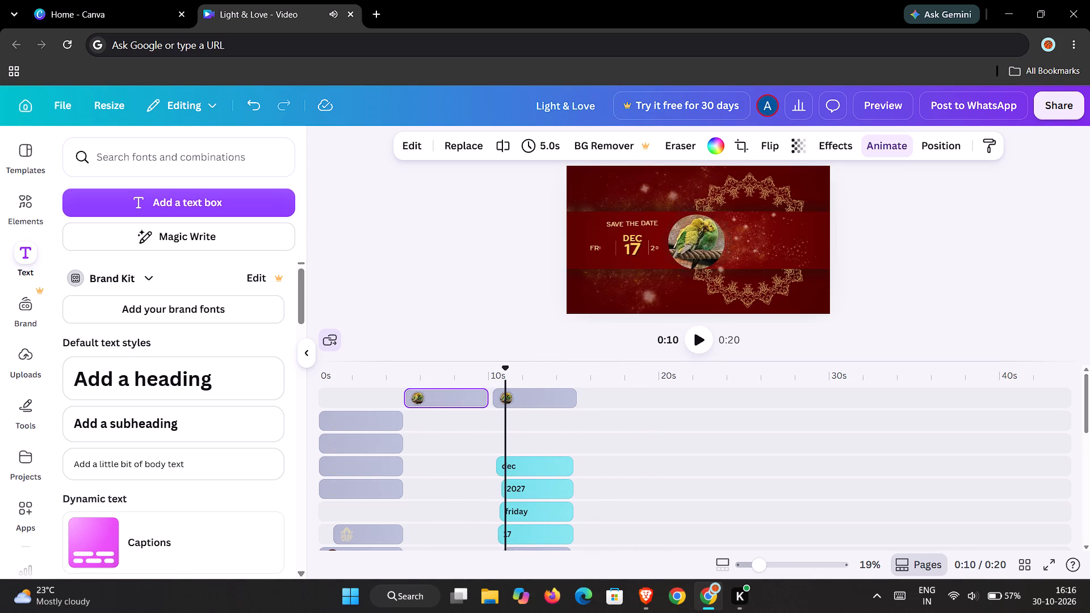
pyautogui.moveTo(502, 369); pyautogui.dragTo(439, 385)
pyautogui.click(689, 238)
pyautogui.moveTo(689, 238); pyautogui.dragTo(629, 239)
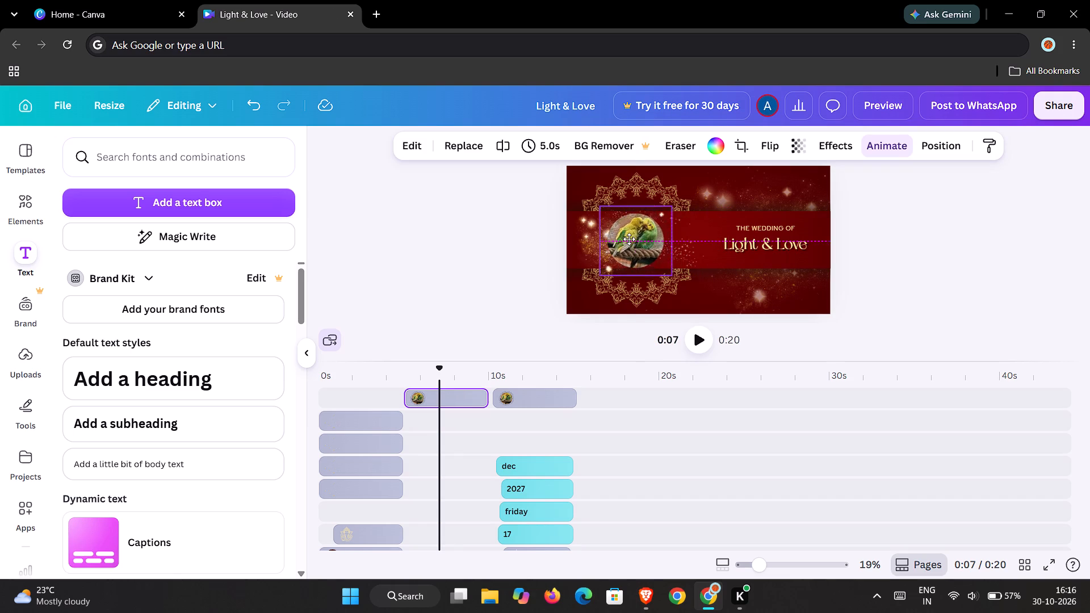
pyautogui.moveTo(629, 239); pyautogui.dragTo(627, 239)
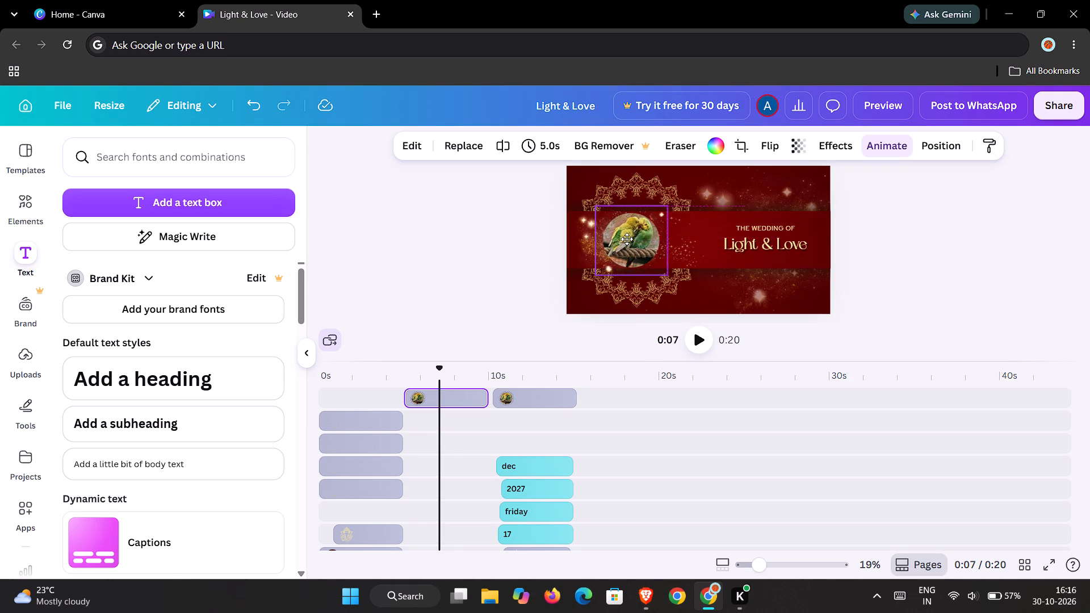
pyautogui.moveTo(627, 239); pyautogui.dragTo(628, 237)
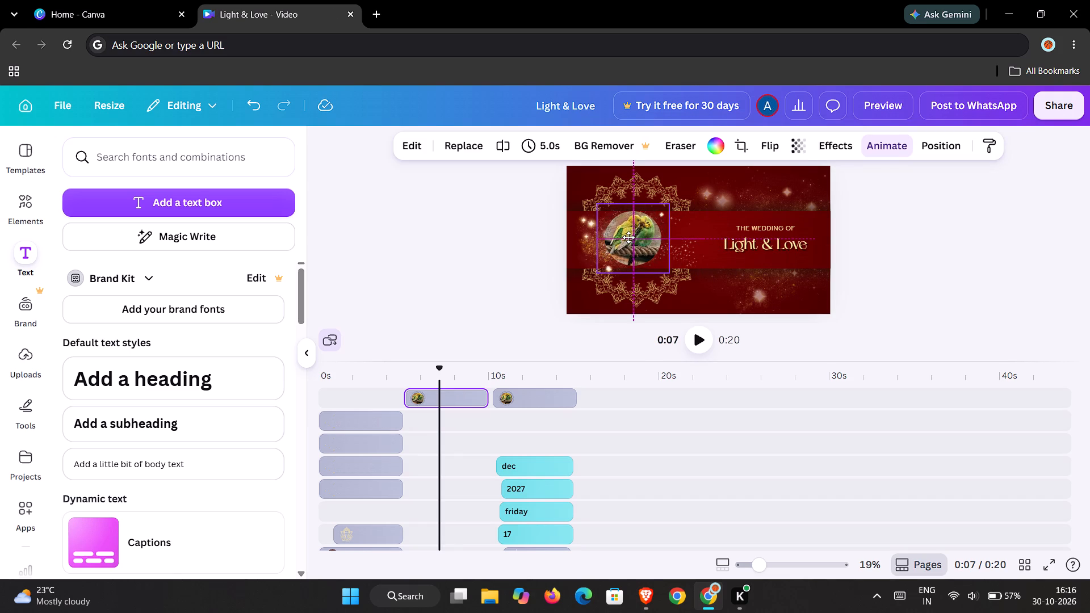
pyautogui.moveTo(628, 237); pyautogui.dragTo(627, 238)
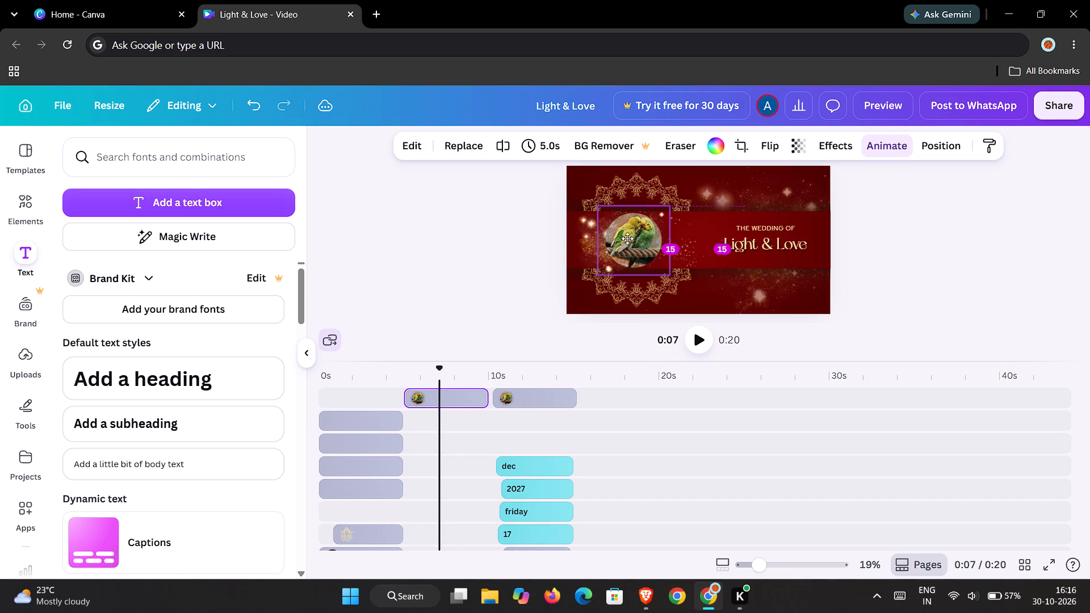
pyautogui.moveTo(627, 238); pyautogui.dragTo(628, 238)
# Move the round budgie photo on the "Save the date" page to the centre of the gold mandala.
pyautogui.click(690, 343)
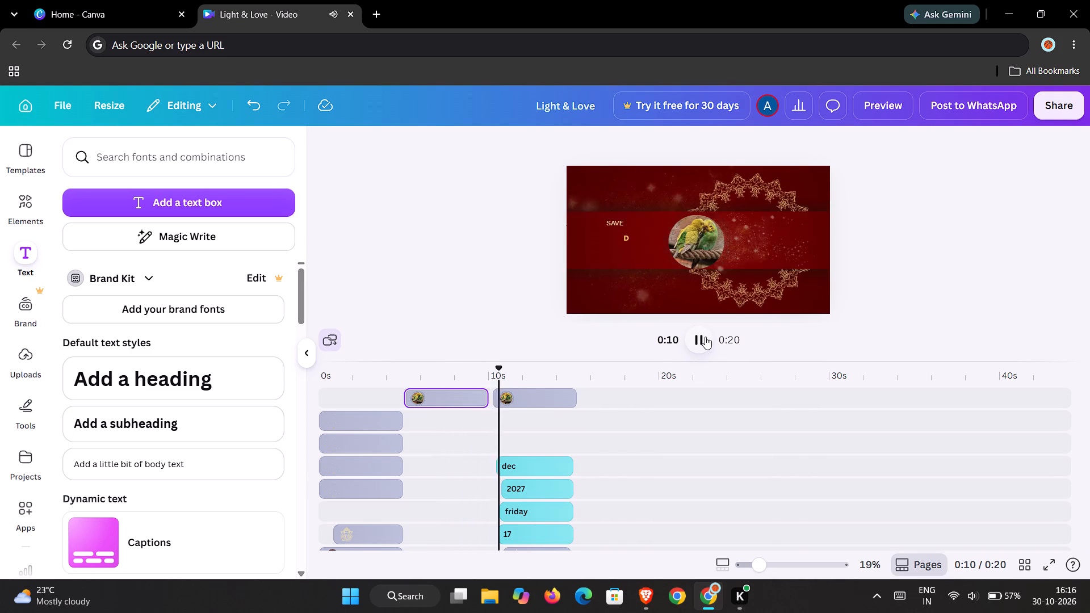
pyautogui.click(705, 337)
pyautogui.moveTo(698, 253); pyautogui.dragTo(753, 252)
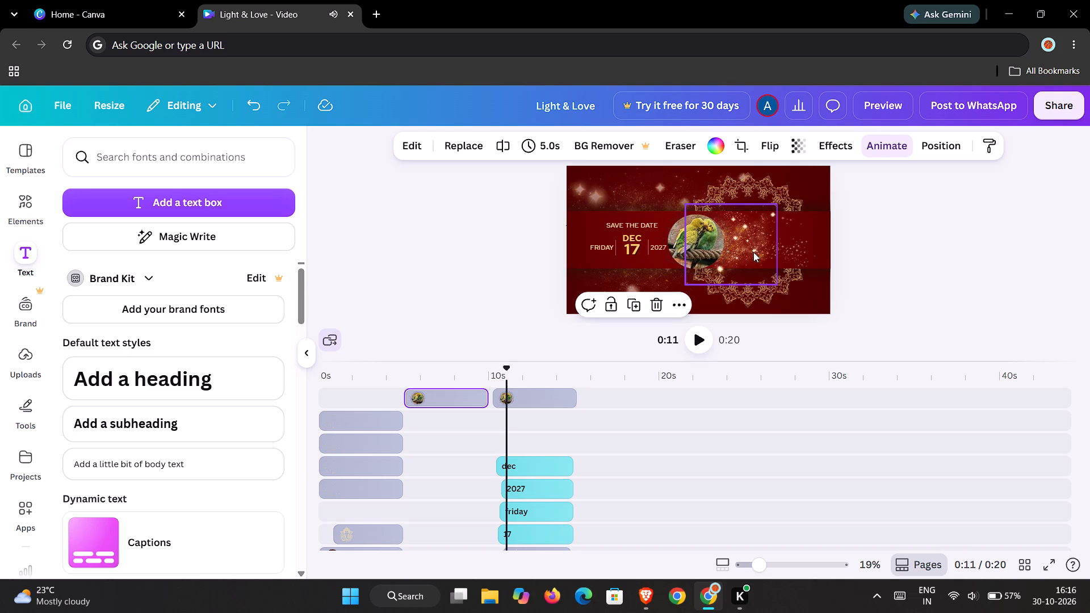
pyautogui.moveTo(753, 252); pyautogui.dragTo(756, 250)
pyautogui.hotkey('ctrl', 'z')
pyautogui.click(698, 247)
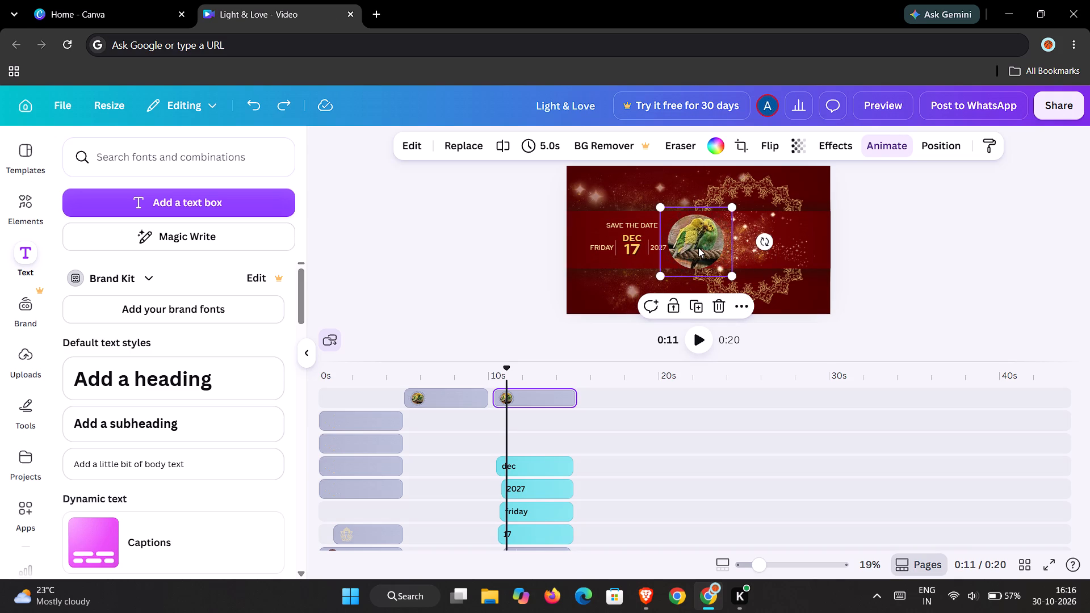
pyautogui.moveTo(698, 247); pyautogui.dragTo(749, 245)
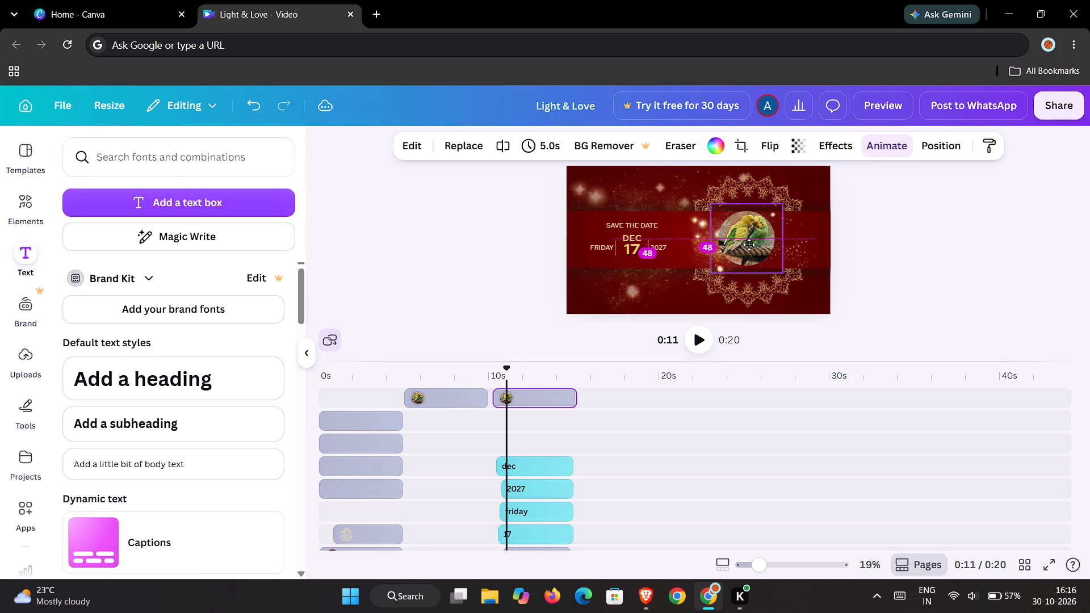
pyautogui.moveTo(749, 245); pyautogui.dragTo(748, 245)
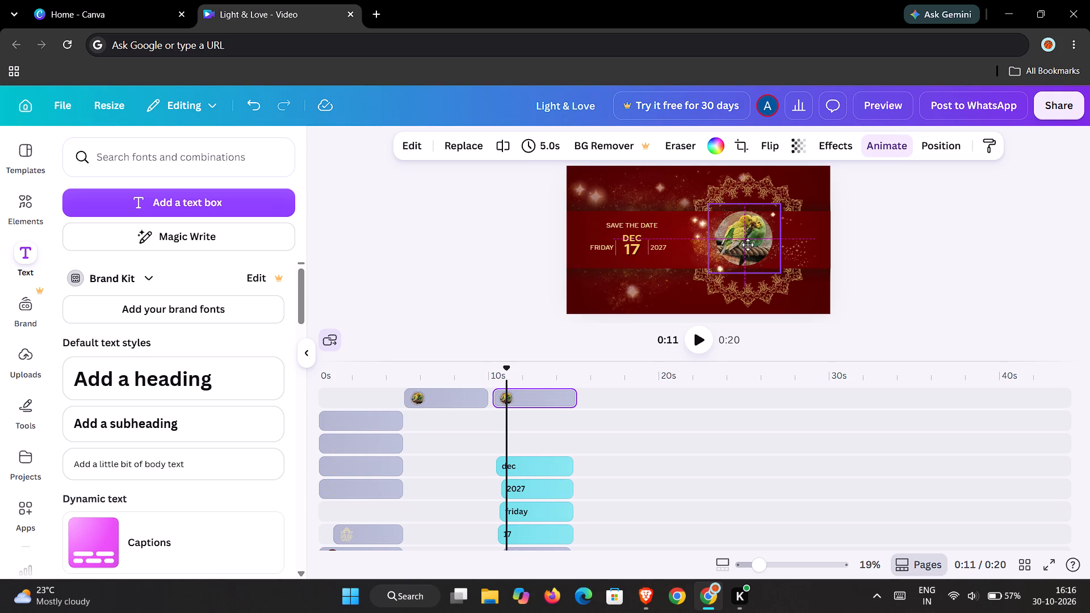
pyautogui.moveTo(748, 245); pyautogui.dragTo(750, 245)
pyautogui.click(806, 296)
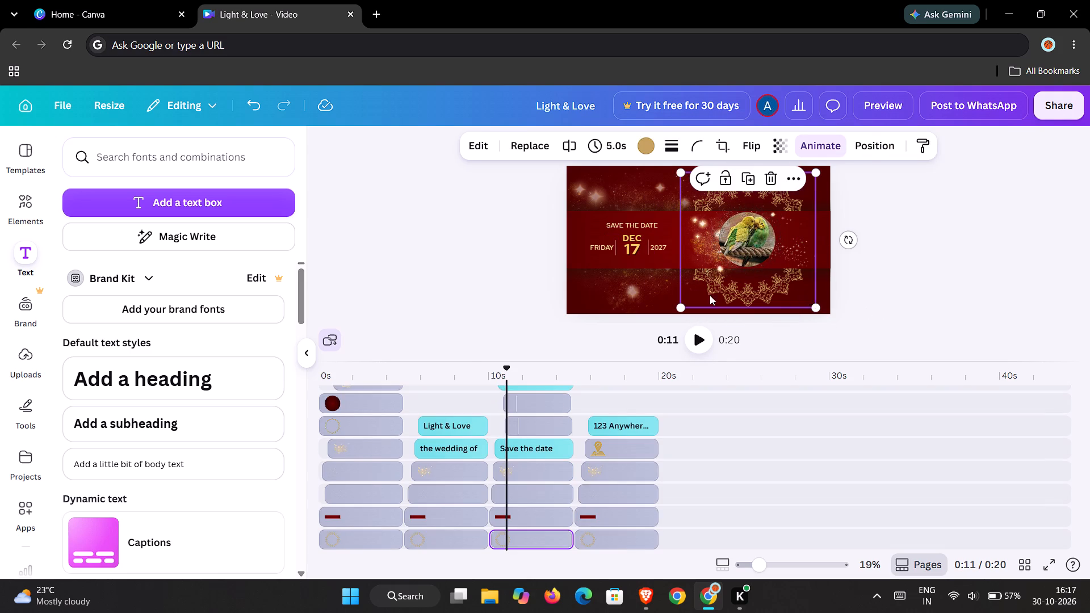
pyautogui.click(621, 286)
# Play from about 8 to 16 seconds to check the photo on the "Save the date" page and the start of the address page.
pyautogui.scroll(4, 695, 297)
pyautogui.click(743, 246)
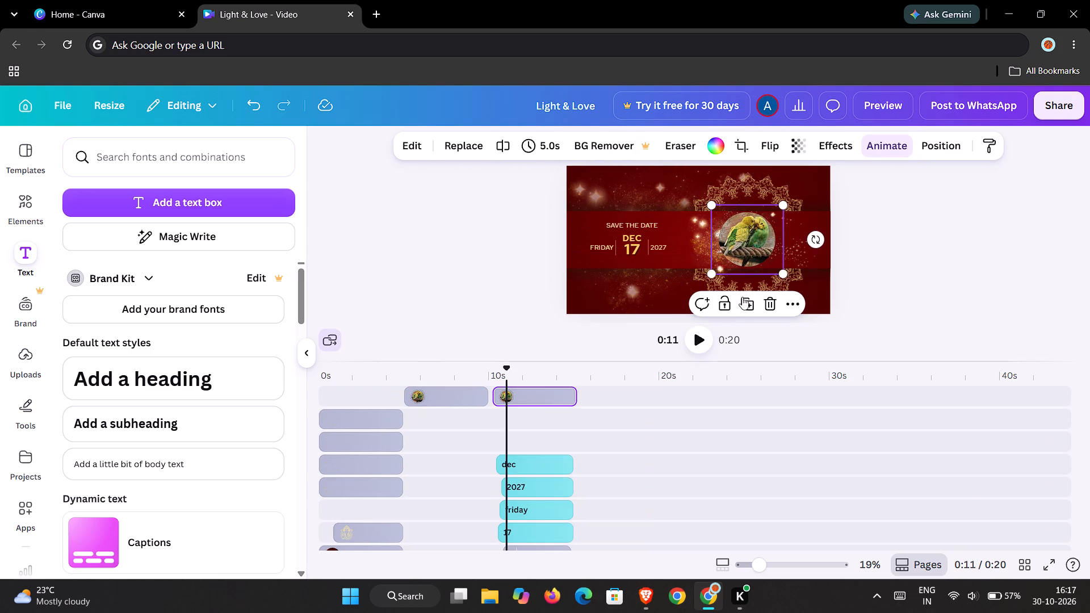
pyautogui.scroll(6, 507, 456)
pyautogui.moveTo(505, 368); pyautogui.dragTo(455, 377)
pyautogui.press('space')
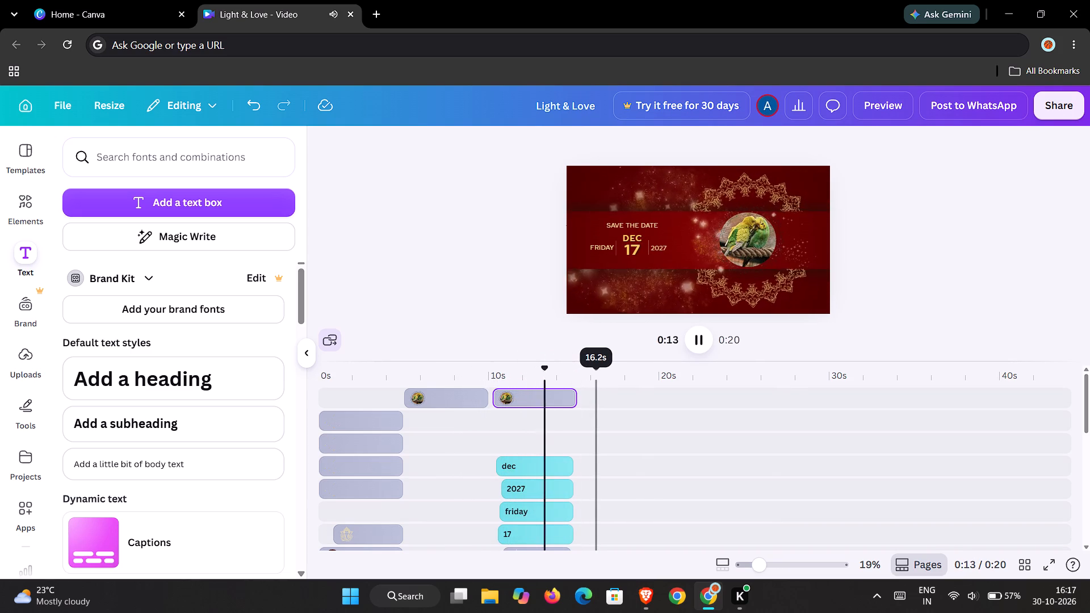
pyautogui.click(699, 346)
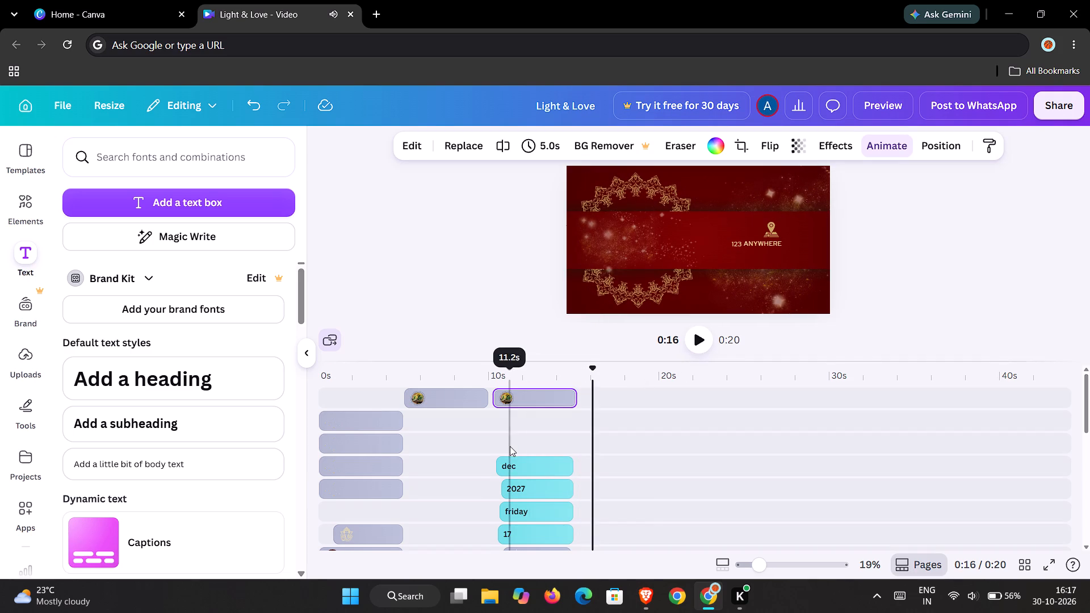
# Duplicate the "Save the date" page's budgie photo and place the copy's clip over the fourth page, starting at about 15 seconds.
pyautogui.scroll(-1, 510, 446)
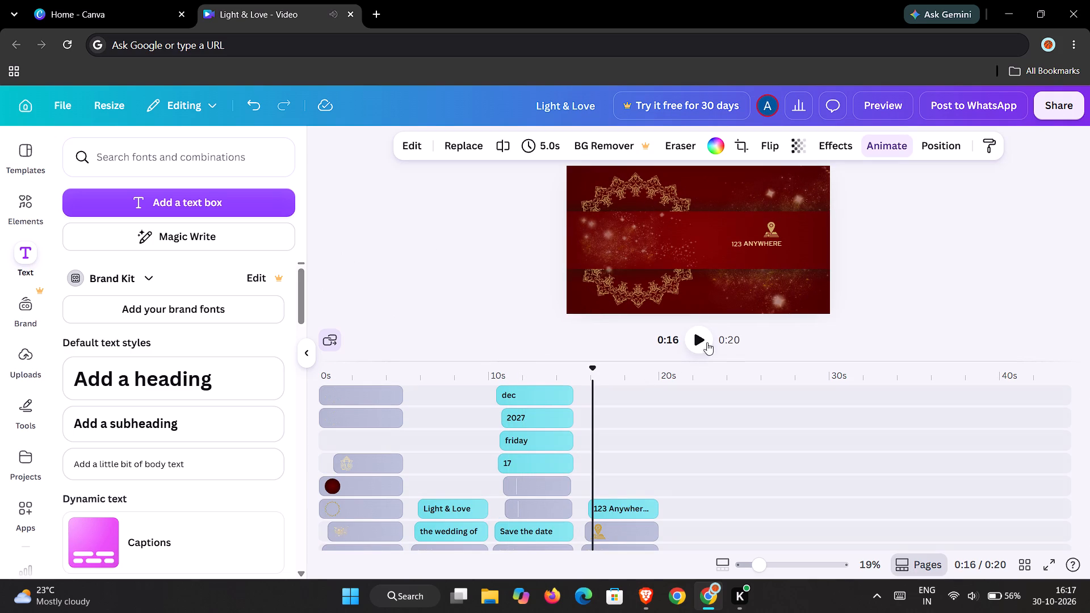
pyautogui.scroll(3, 557, 422)
pyautogui.click(518, 397)
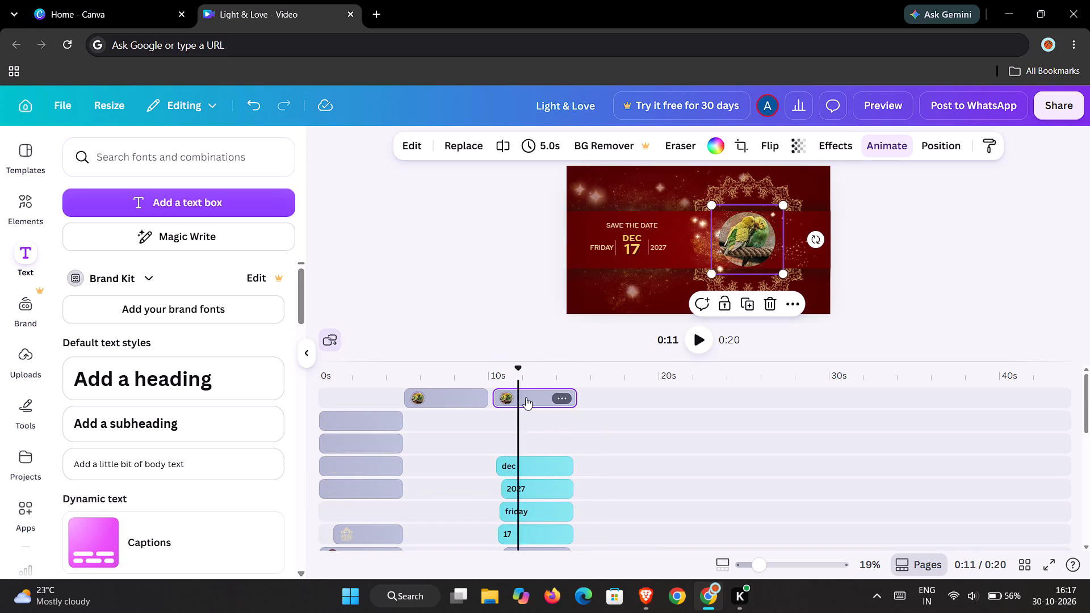
pyautogui.rightClick(543, 397)
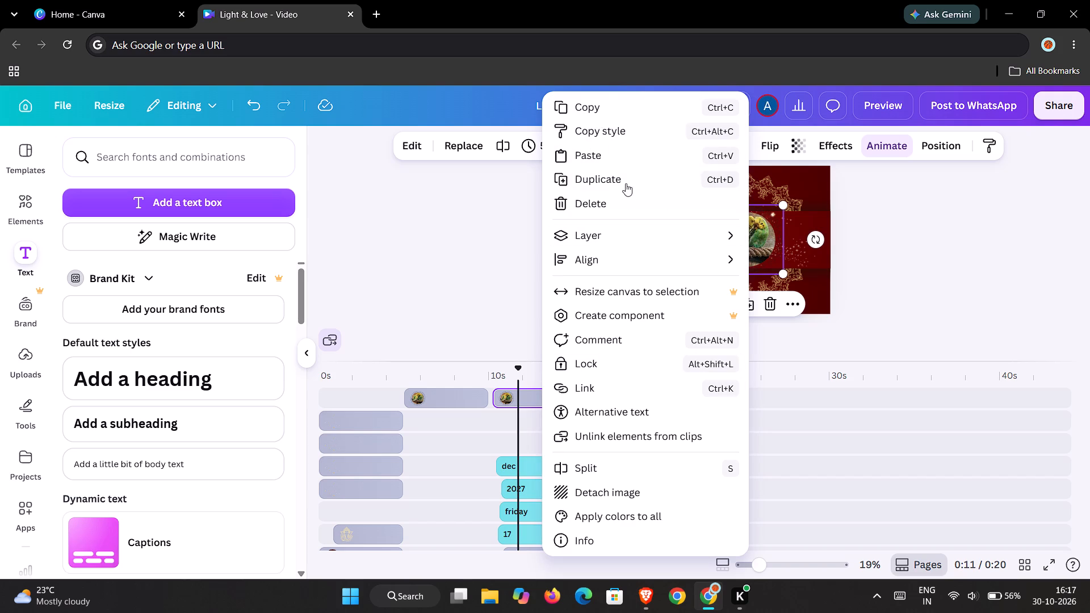
pyautogui.click(626, 183)
pyautogui.moveTo(547, 391); pyautogui.dragTo(621, 406)
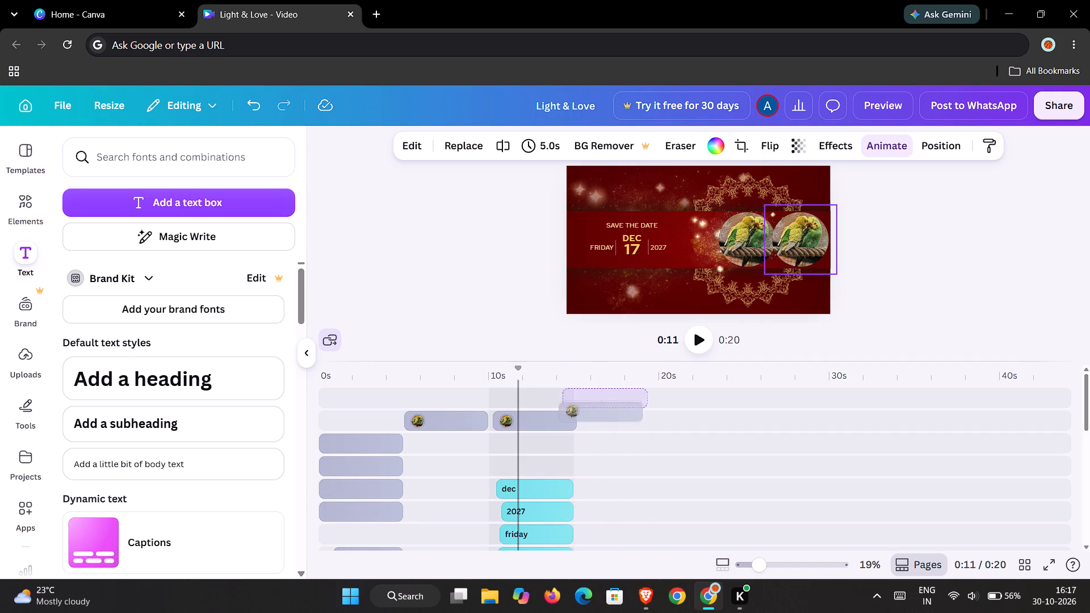
pyautogui.moveTo(621, 406); pyautogui.dragTo(636, 410)
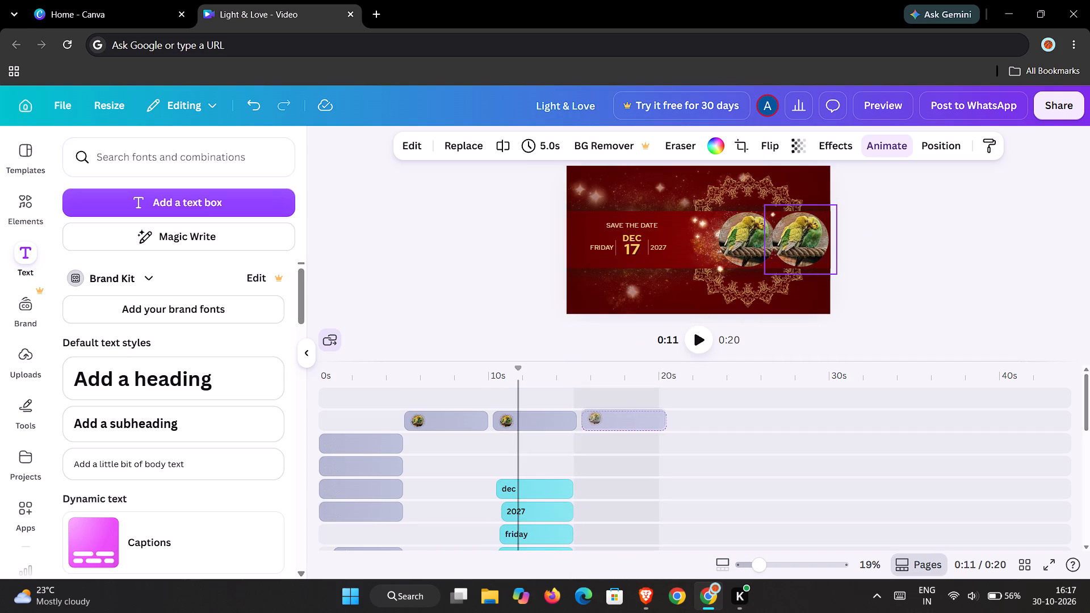
pyautogui.moveTo(636, 410); pyautogui.dragTo(631, 410)
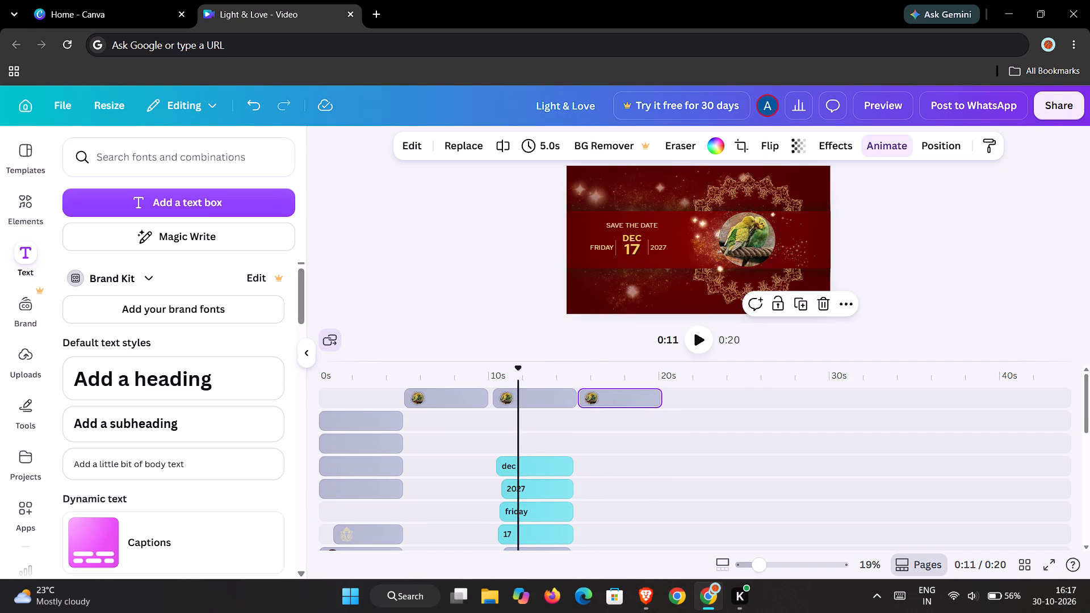
# Move the copied budgie photo on the address page off the address text to the centre of the gold mandala.
pyautogui.moveTo(515, 368); pyautogui.dragTo(575, 379)
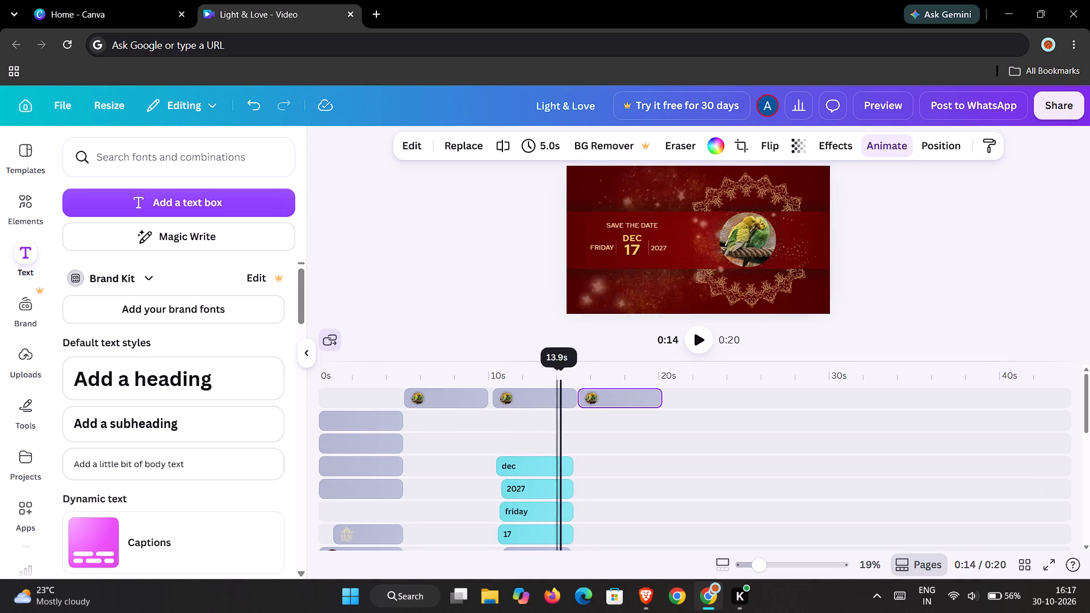
pyautogui.moveTo(575, 379); pyautogui.dragTo(601, 382)
pyautogui.click(785, 249)
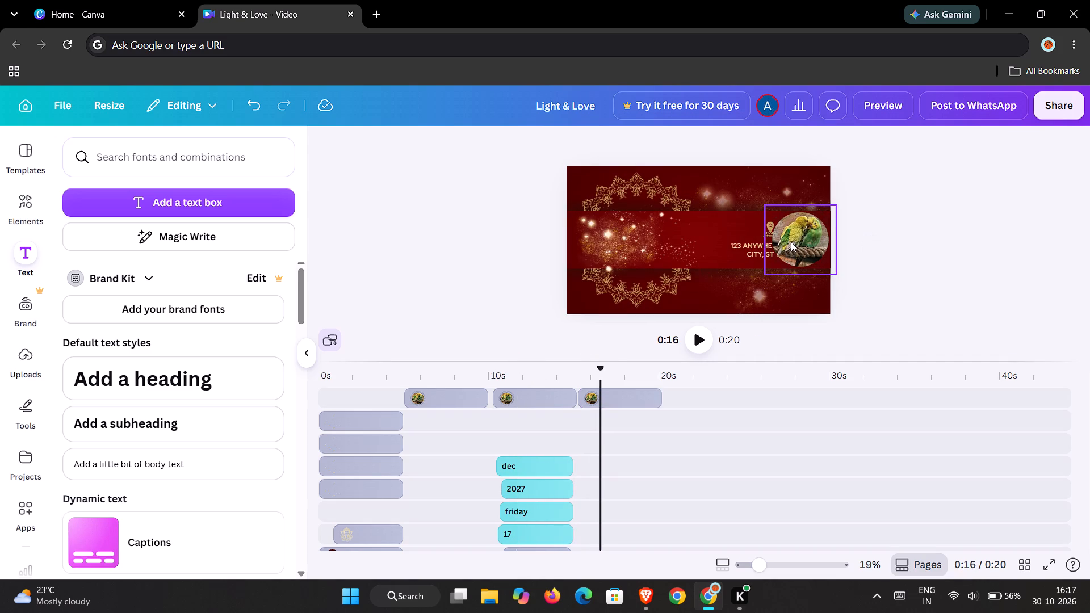
pyautogui.rightClick(791, 242)
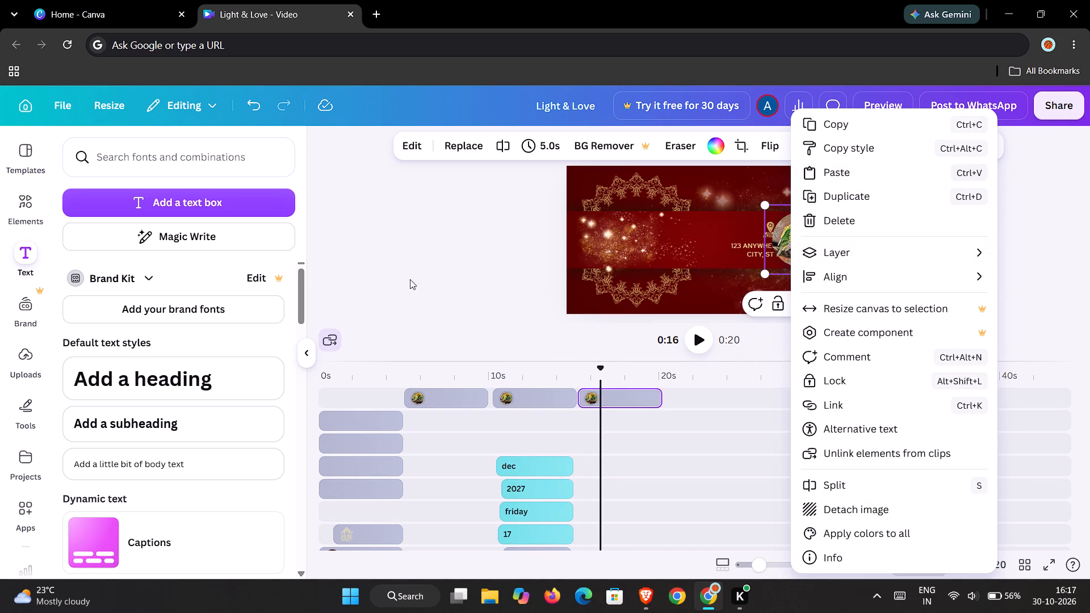
pyautogui.click(466, 267)
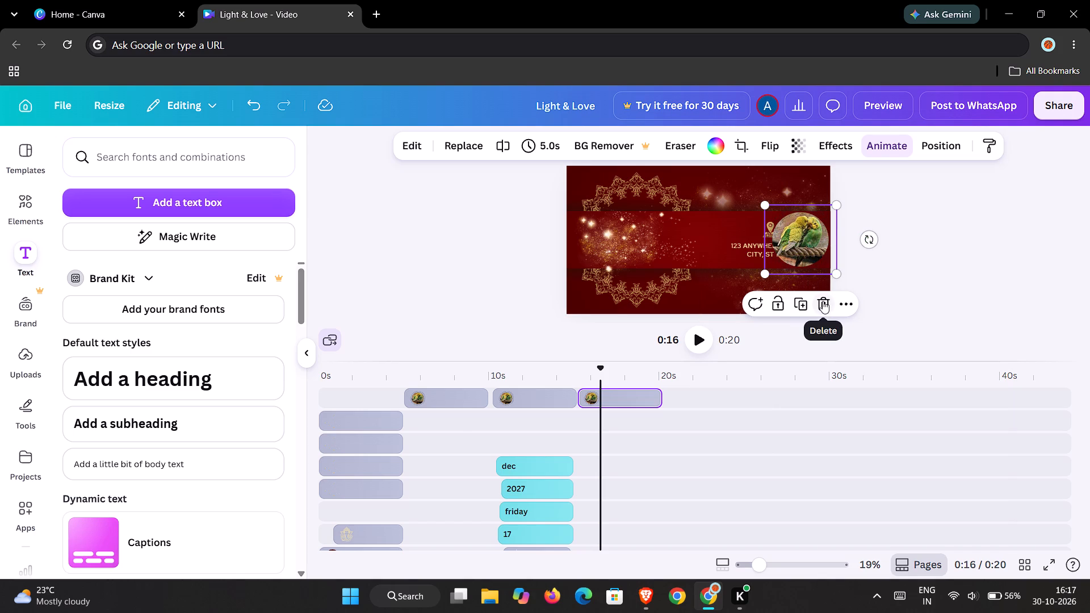
pyautogui.moveTo(800, 239); pyautogui.dragTo(796, 241)
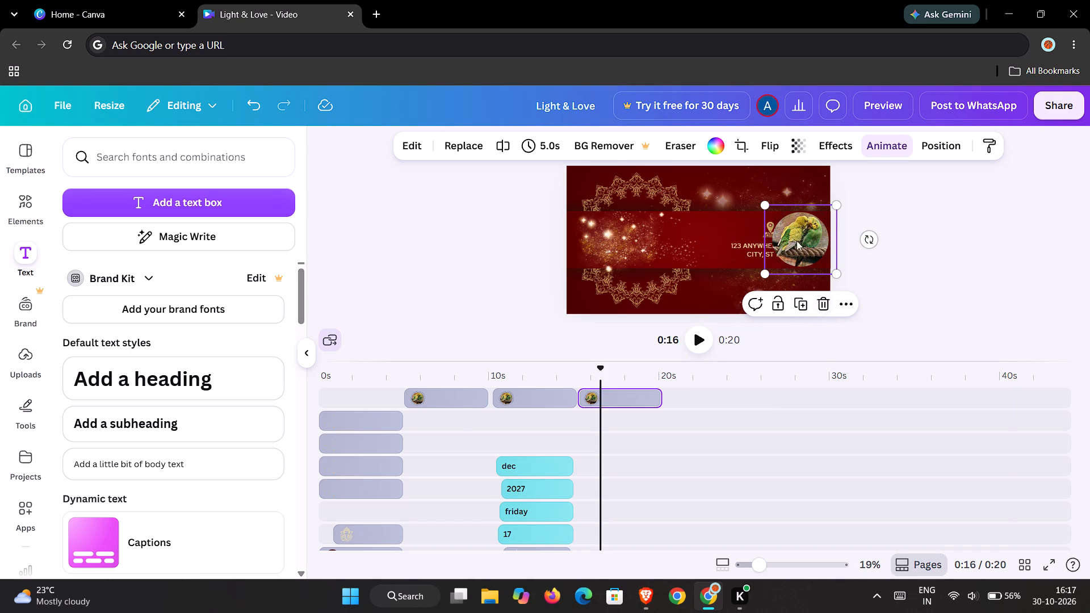
pyautogui.moveTo(796, 241); pyautogui.dragTo(632, 238)
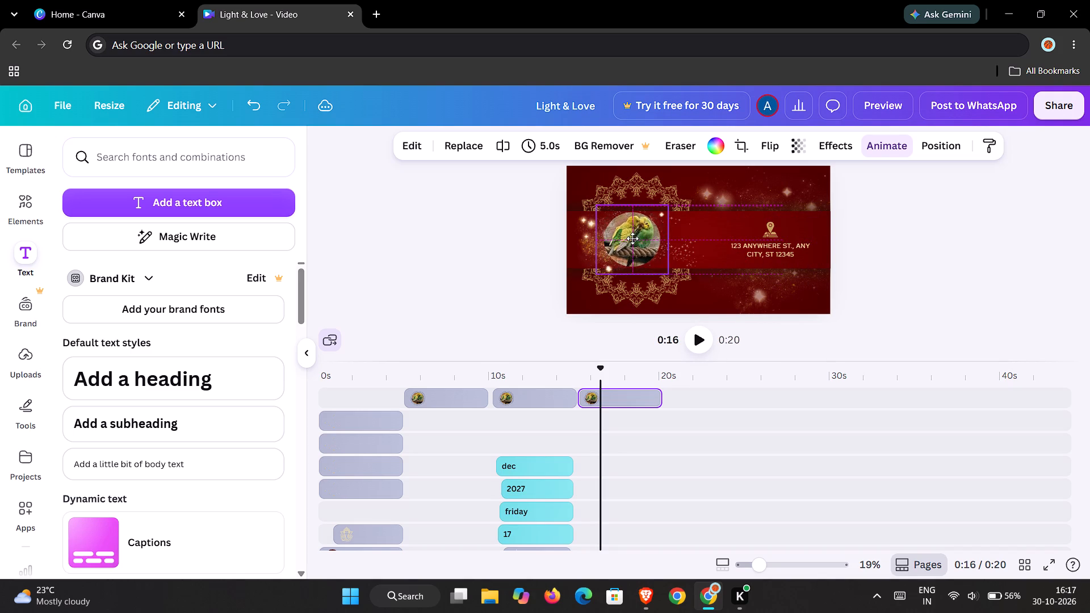
# Nudge the round budgie photo on the address page into the centre of the gold mandala.
pyautogui.moveTo(632, 238); pyautogui.dragTo(635, 239)
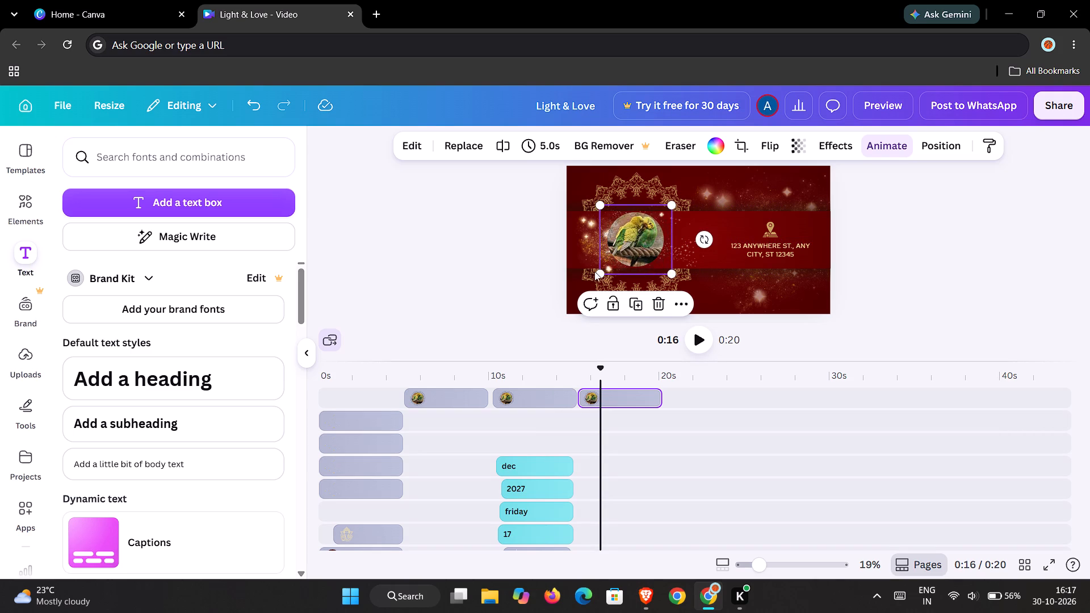
# Replace the previous elements search with a search for "place".
pyautogui.click(22, 213)
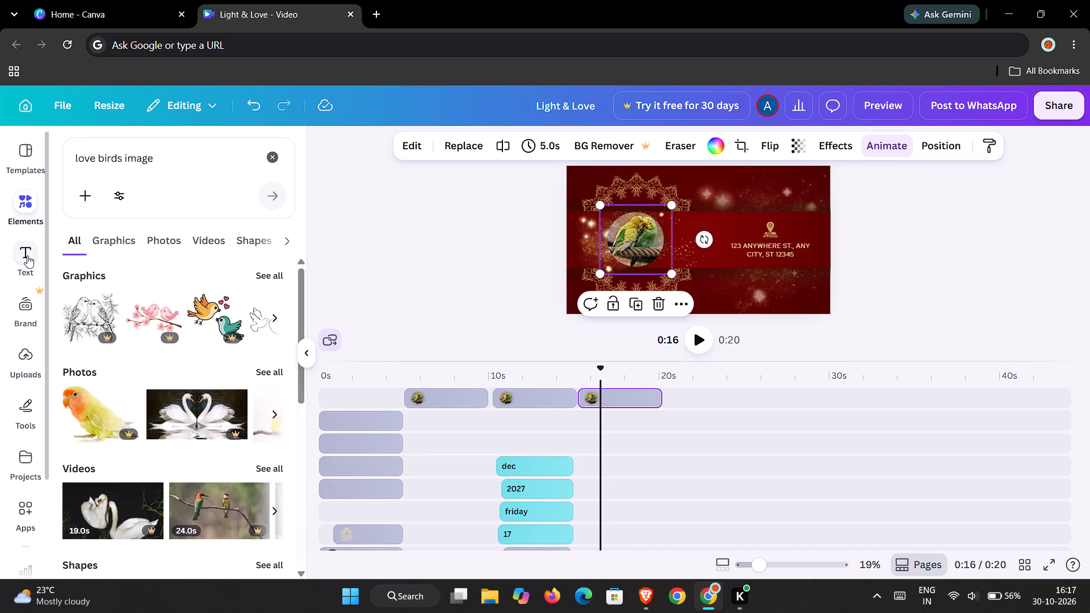
pyautogui.click(271, 155)
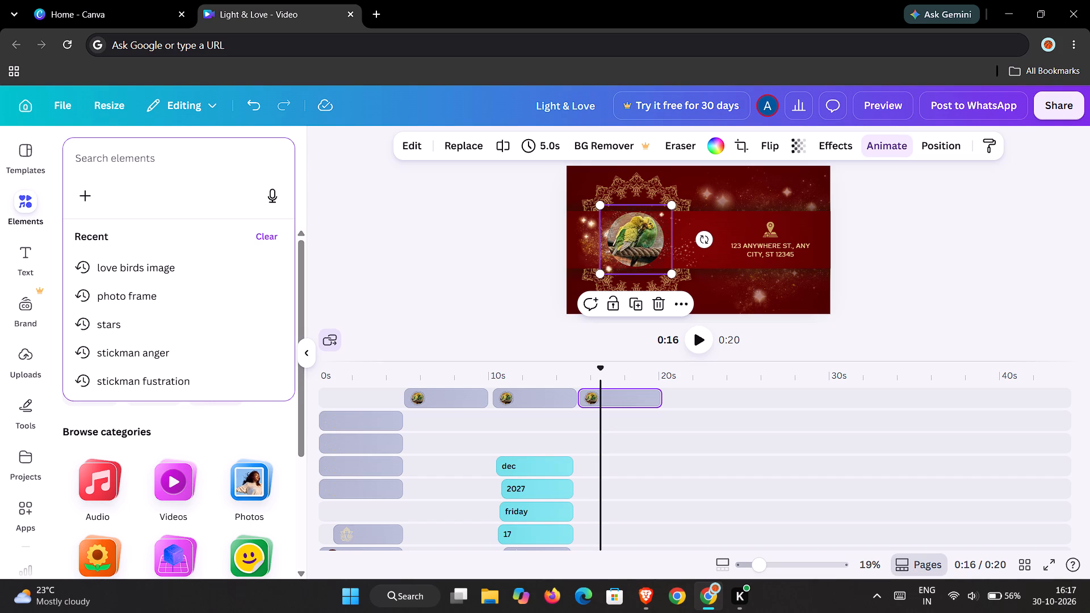
pyautogui.scroll(-1, 201, 314)
pyautogui.scroll(4, 200, 285)
pyautogui.press('p')
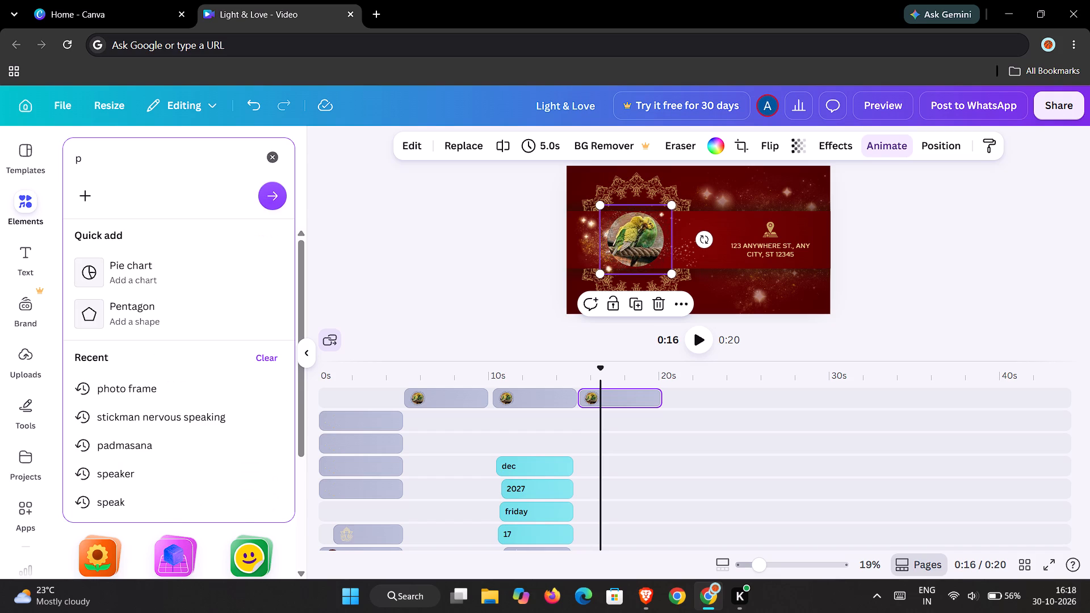
pyautogui.write('lace')
pyautogui.press('Return')
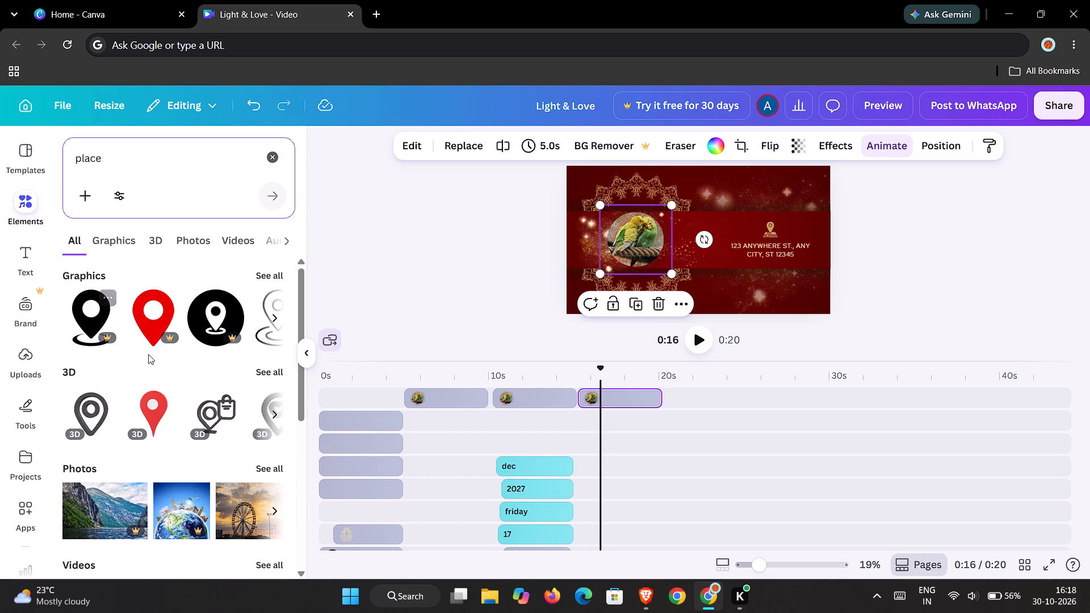
# Browse the photo results for "place" and add the golden riverside temple at dusk to the video.
pyautogui.scroll(-4, 149, 354)
pyautogui.scroll(5, 145, 347)
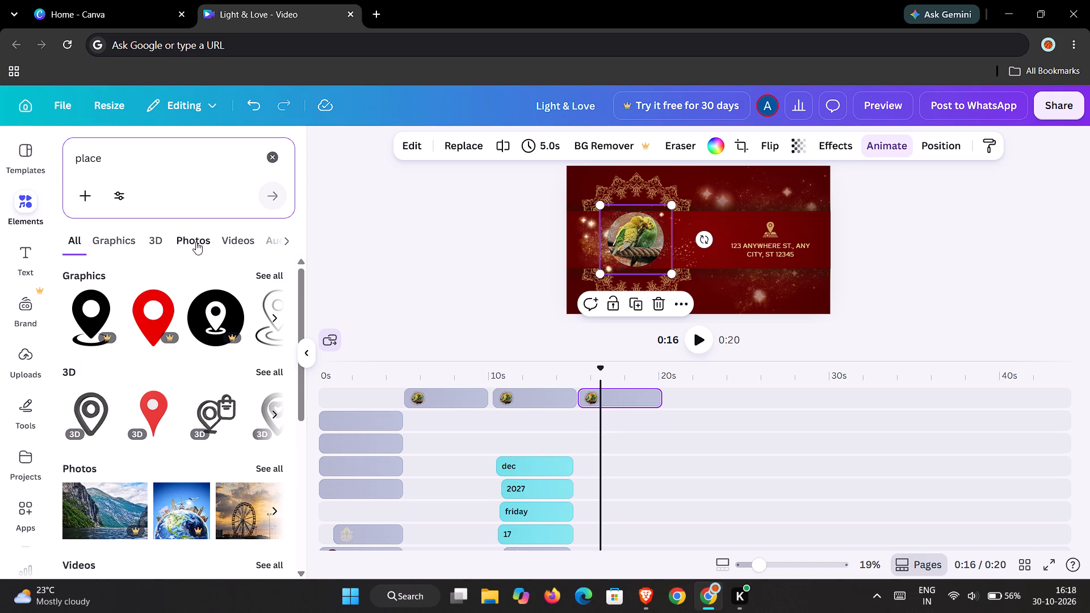
pyautogui.click(194, 240)
pyautogui.click(135, 237)
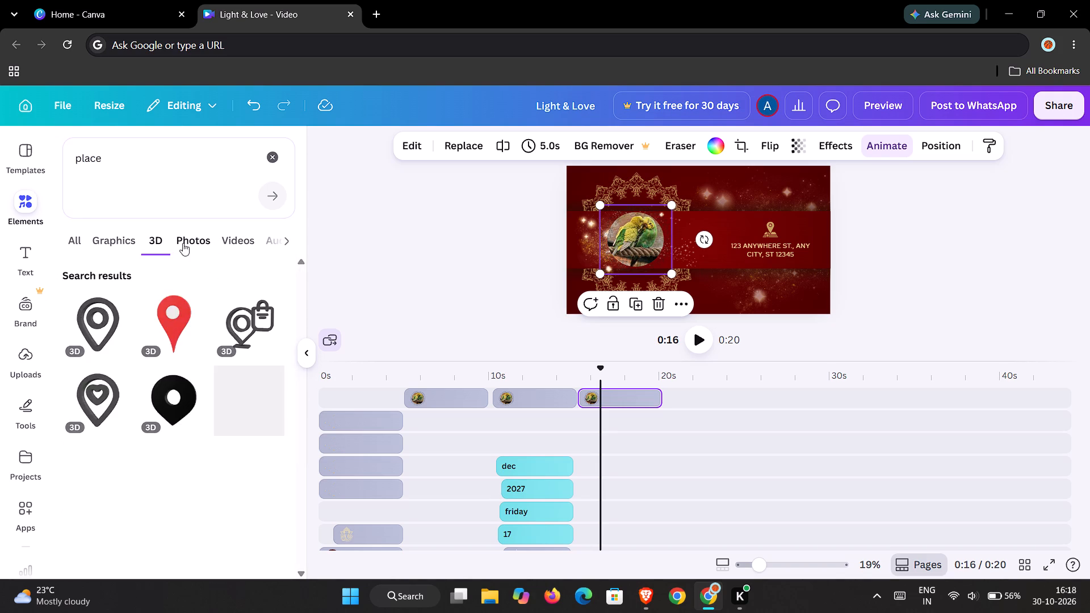
pyautogui.click(183, 243)
pyautogui.scroll(-2, 176, 331)
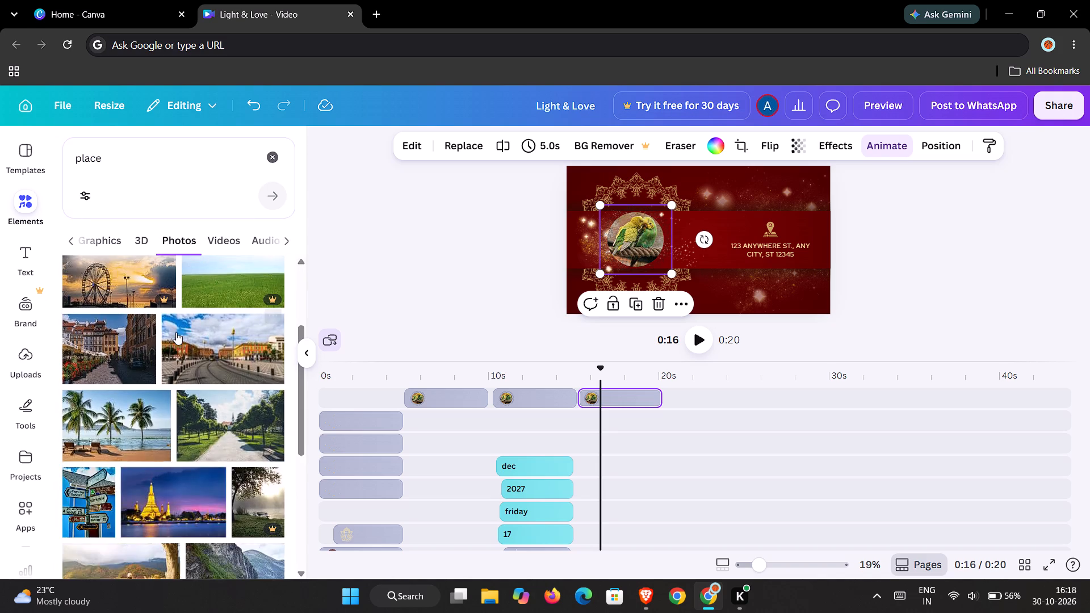
pyautogui.scroll(-5, 176, 332)
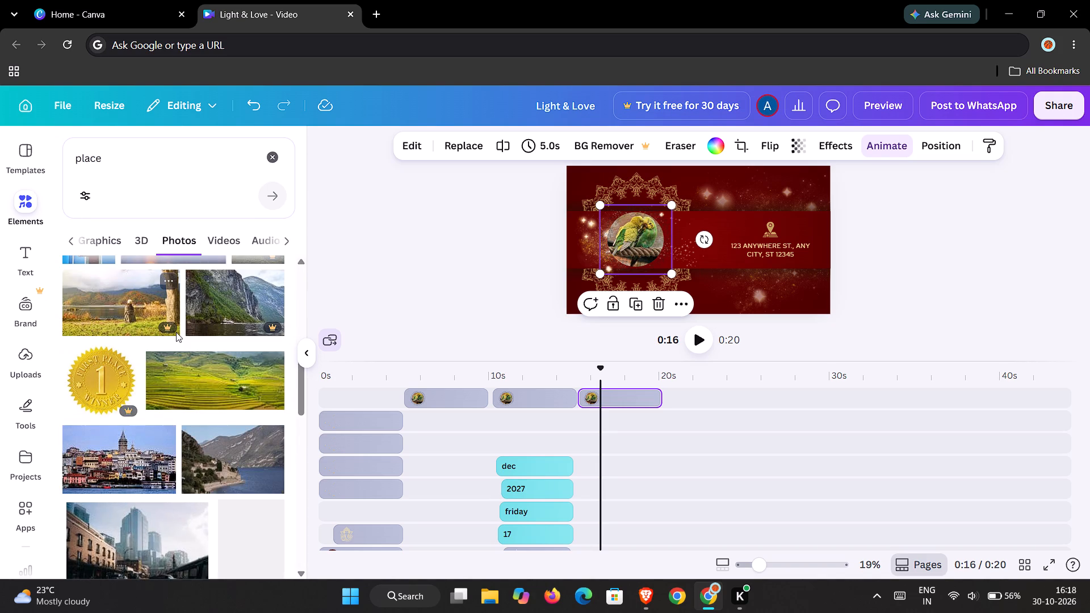
pyautogui.scroll(-1, 176, 332)
pyautogui.scroll(4, 176, 332)
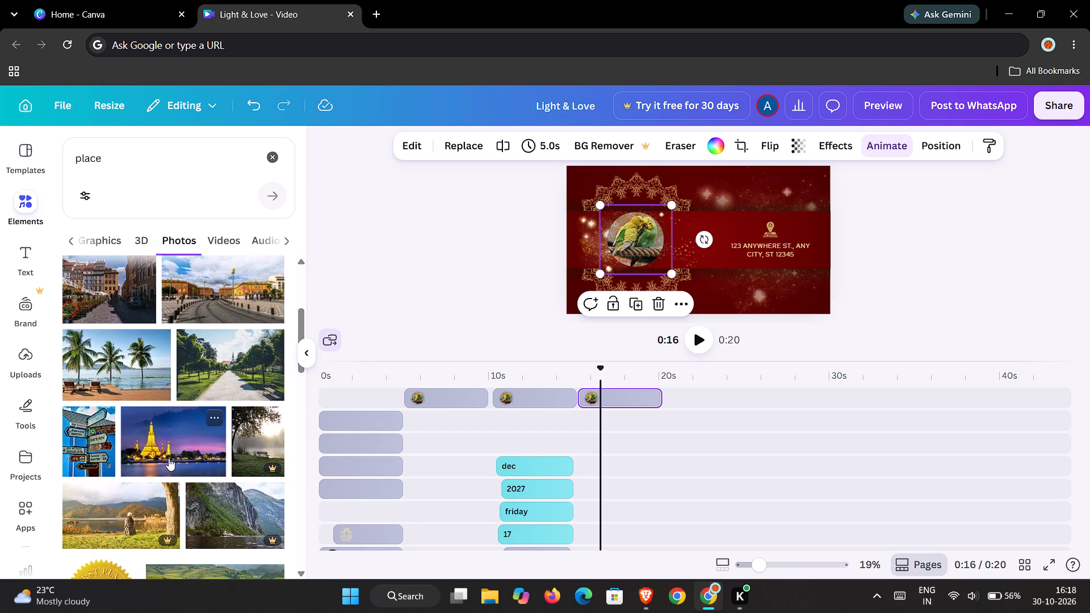
pyautogui.click(169, 458)
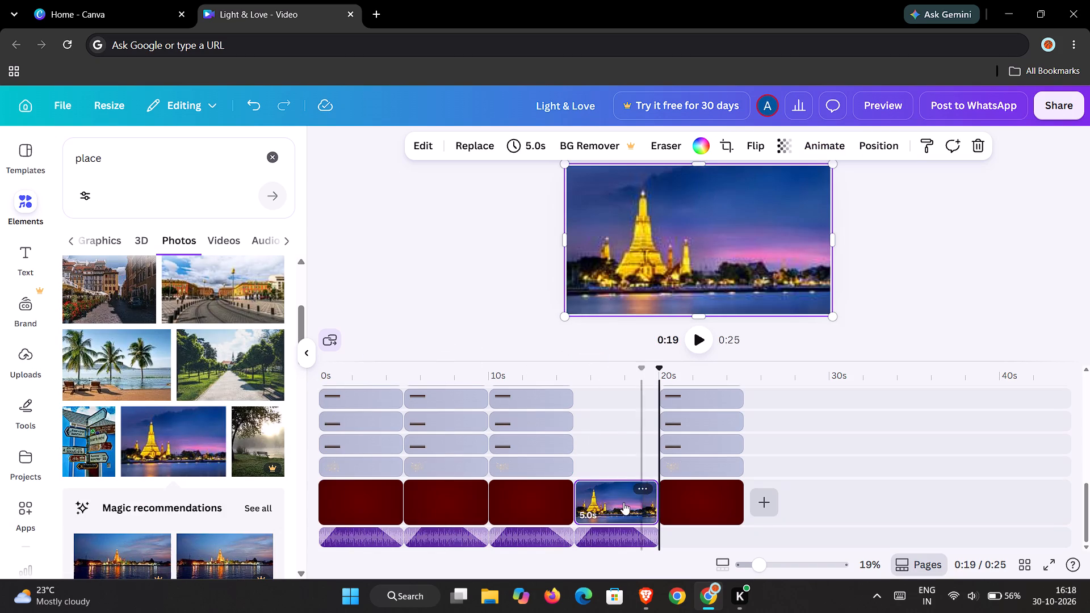
# Move the temple photo's clip off the main page track onto the top overlay track, starting at about 18 seconds.
pyautogui.moveTo(619, 502); pyautogui.dragTo(622, 372)
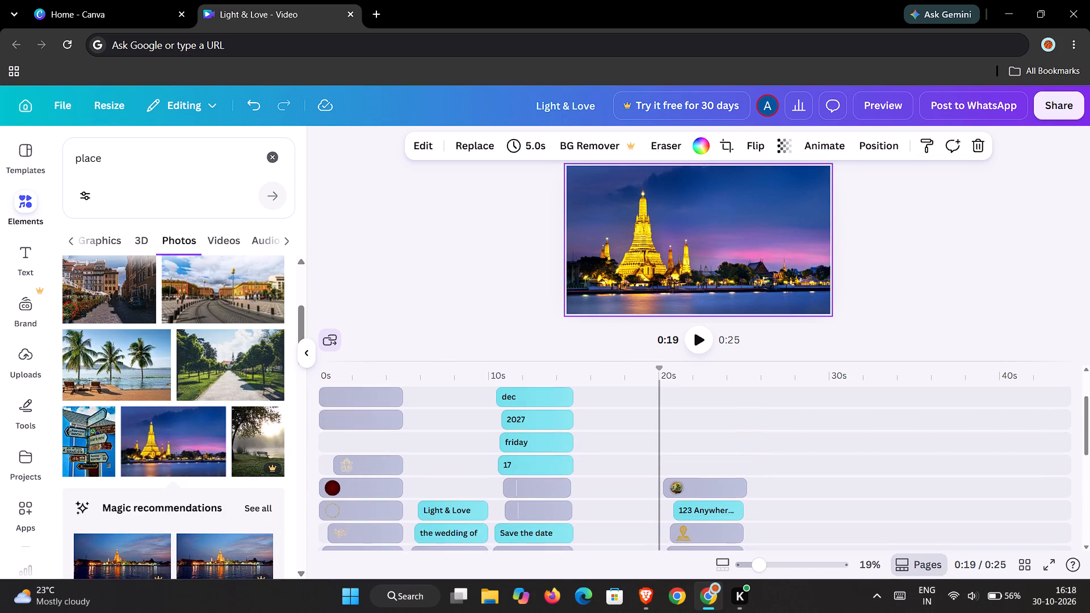
pyautogui.moveTo(622, 372); pyautogui.dragTo(623, 409)
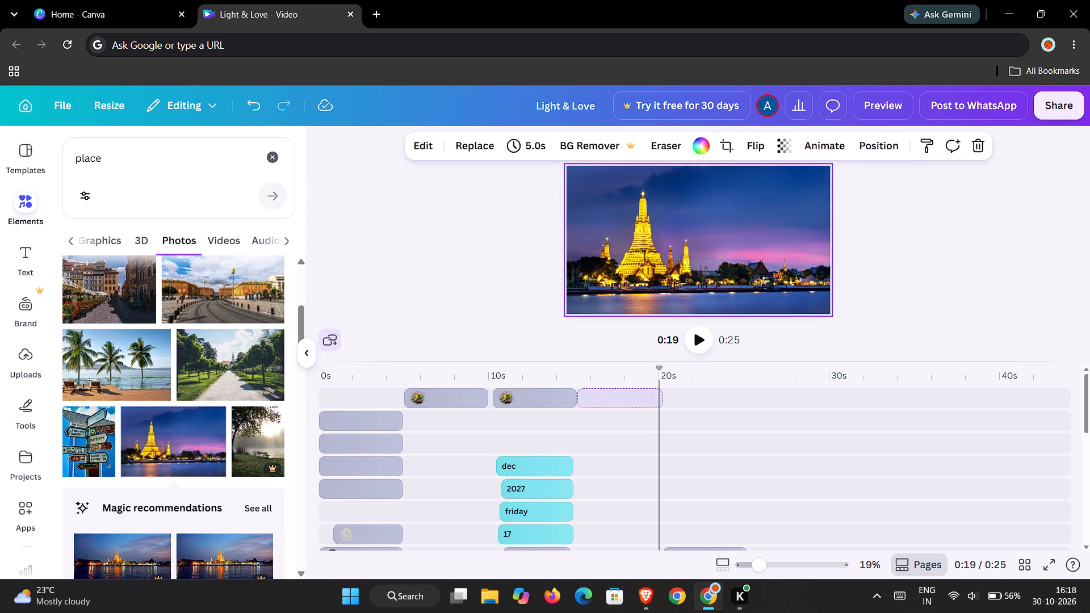
pyautogui.moveTo(623, 409); pyautogui.dragTo(672, 411)
pyautogui.moveTo(672, 411); pyautogui.dragTo(658, 400)
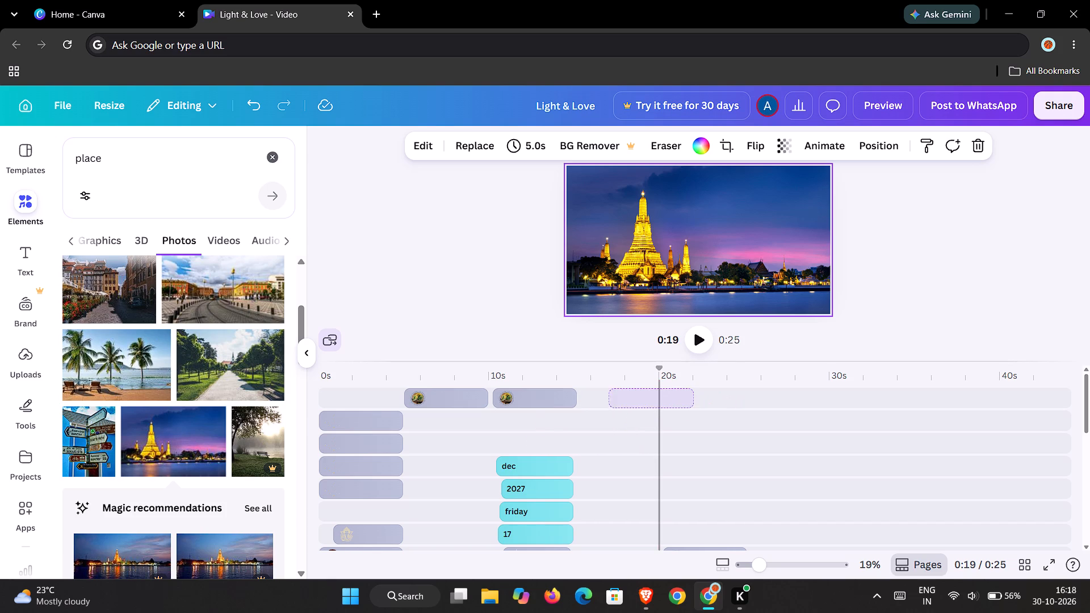
pyautogui.moveTo(658, 400); pyautogui.dragTo(672, 403)
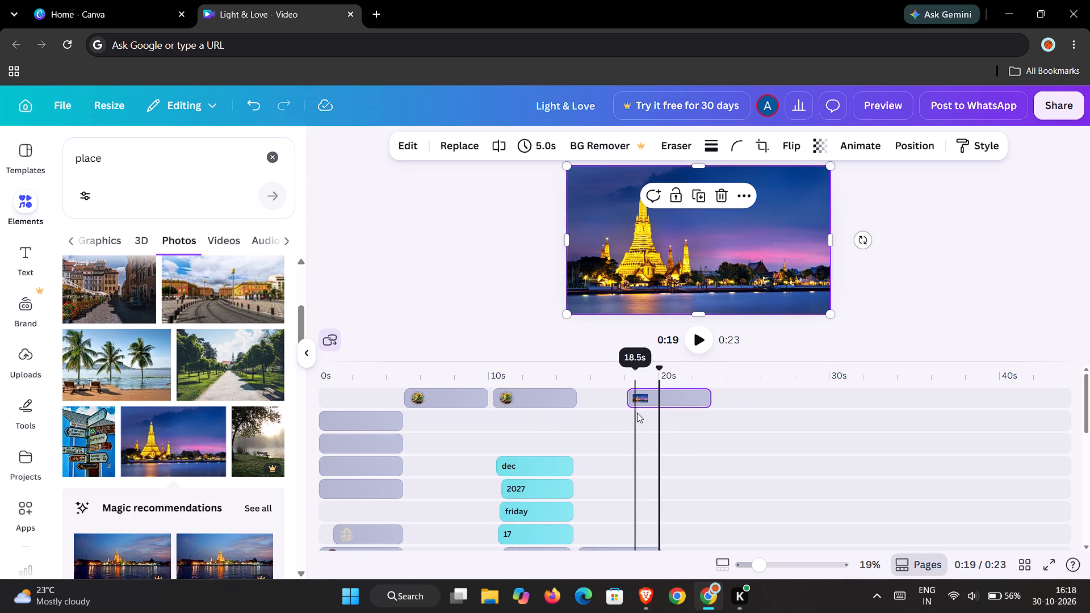
# Shift the temple photo's clip over the address page on the second overlay track, starting at about 15 seconds.
pyautogui.scroll(4, 609, 426)
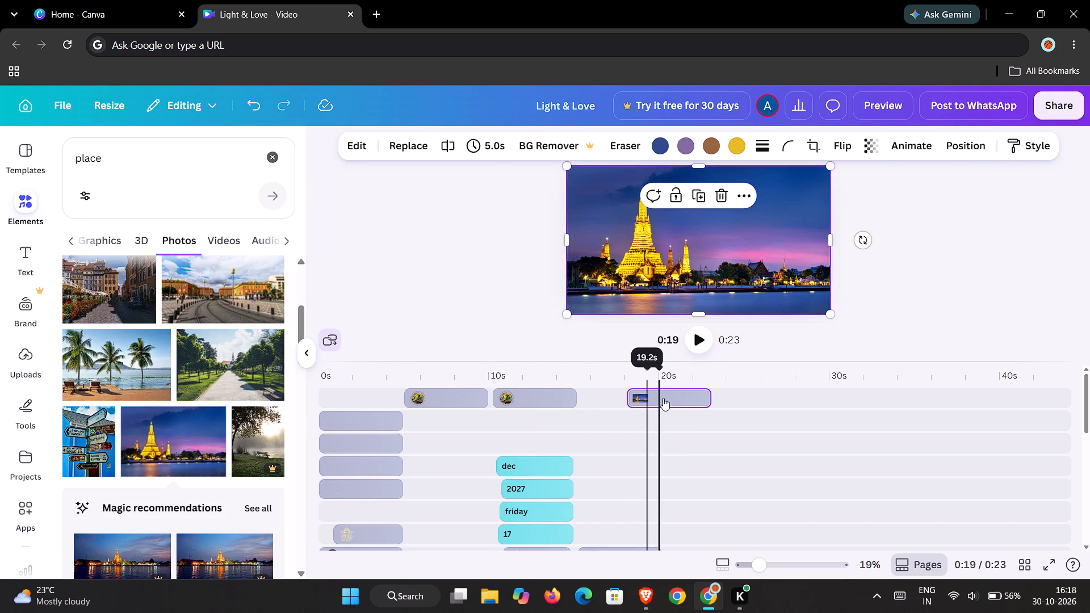
pyautogui.moveTo(659, 367); pyautogui.dragTo(611, 383)
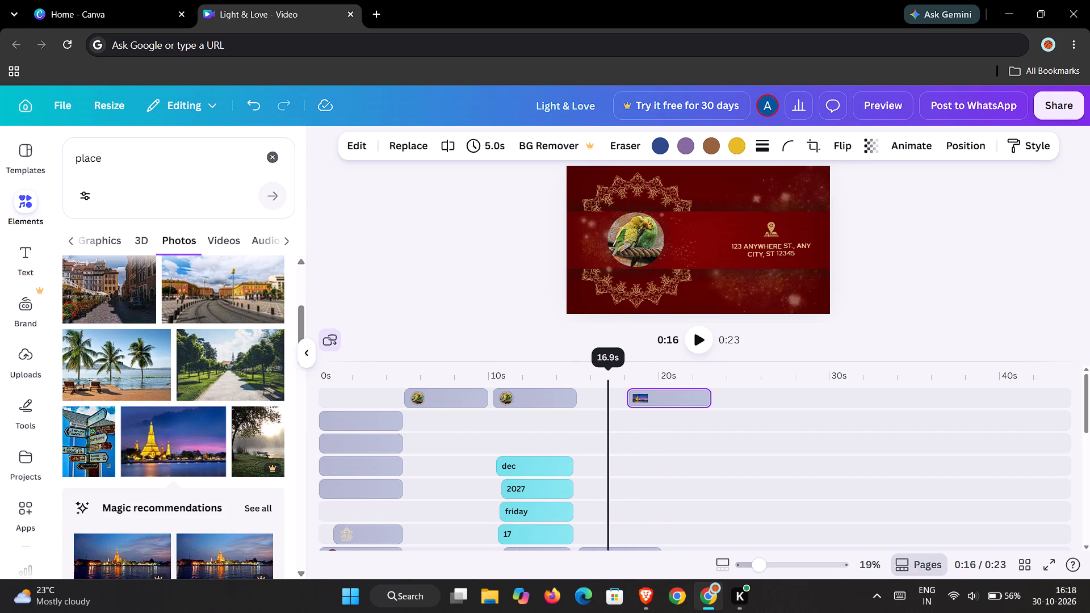
pyautogui.moveTo(611, 383); pyautogui.dragTo(617, 384)
pyautogui.scroll(4, 597, 427)
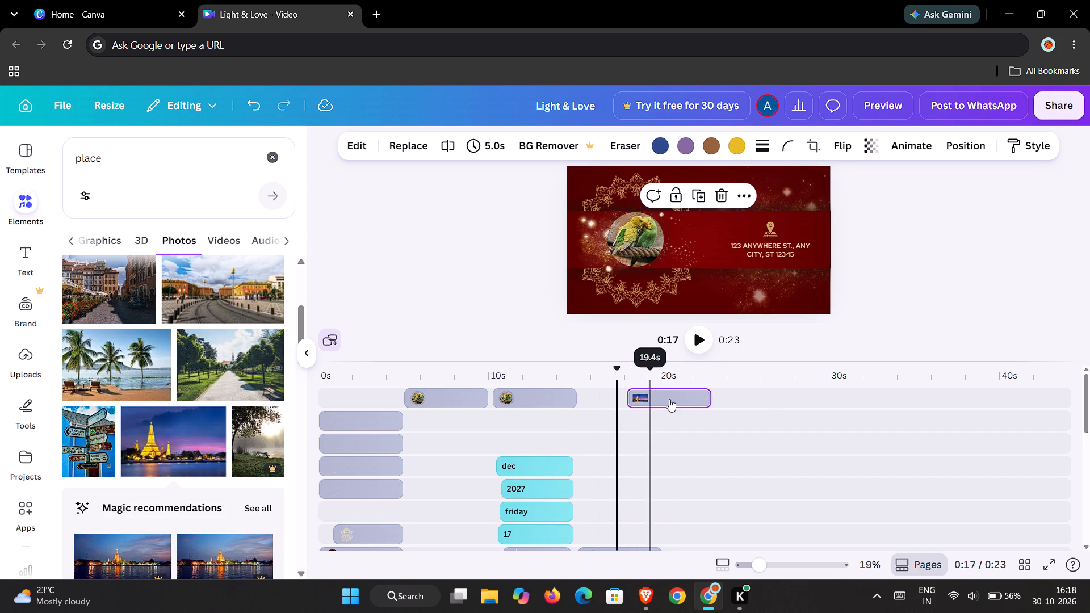
pyautogui.moveTo(669, 400); pyautogui.dragTo(613, 395)
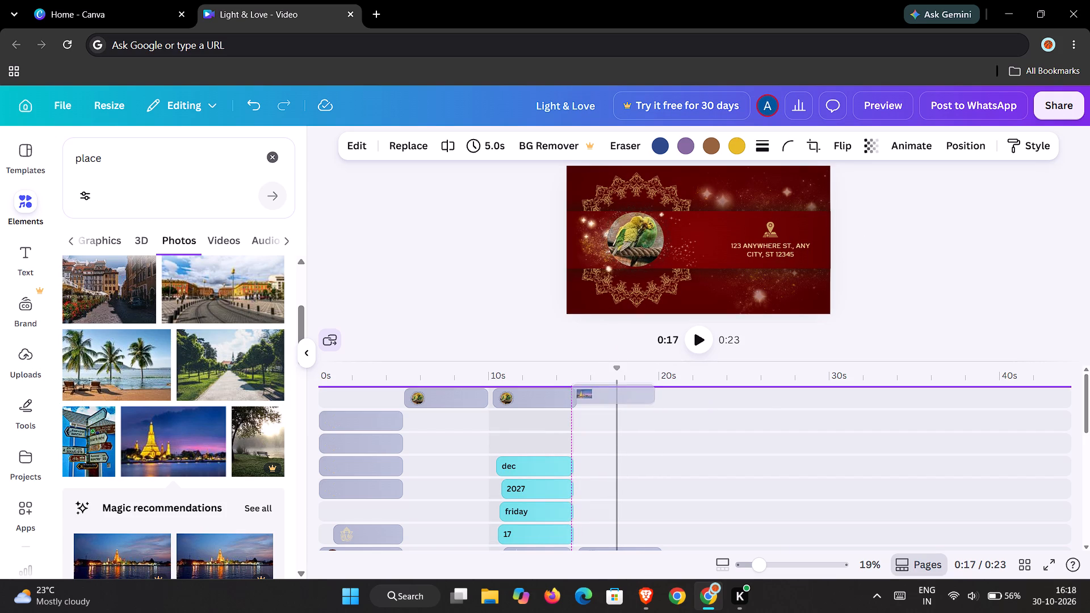
pyautogui.moveTo(613, 395); pyautogui.dragTo(610, 396)
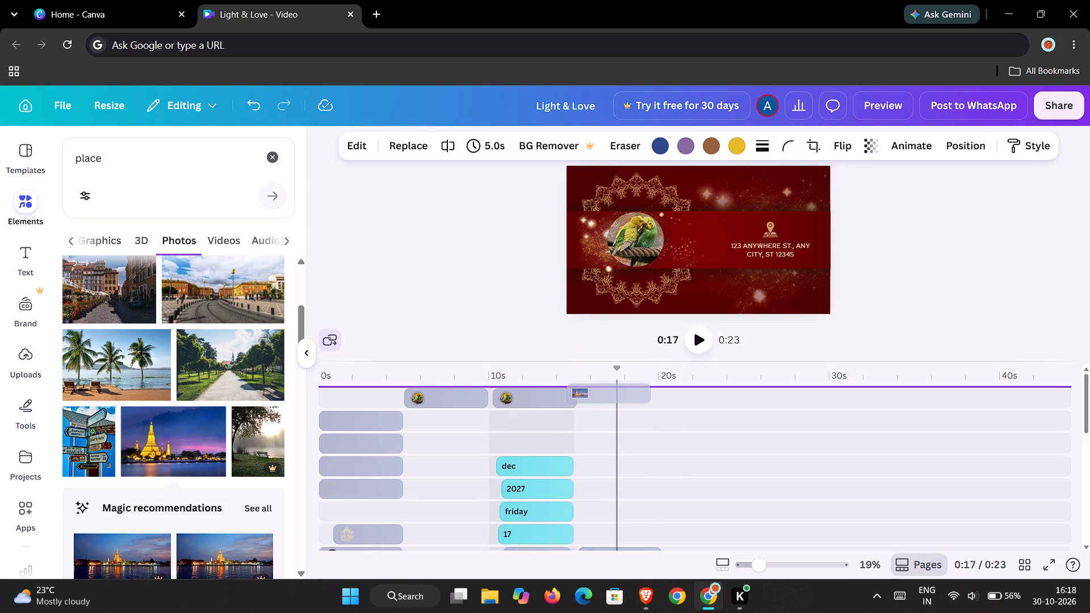
pyautogui.moveTo(603, 401); pyautogui.dragTo(617, 416)
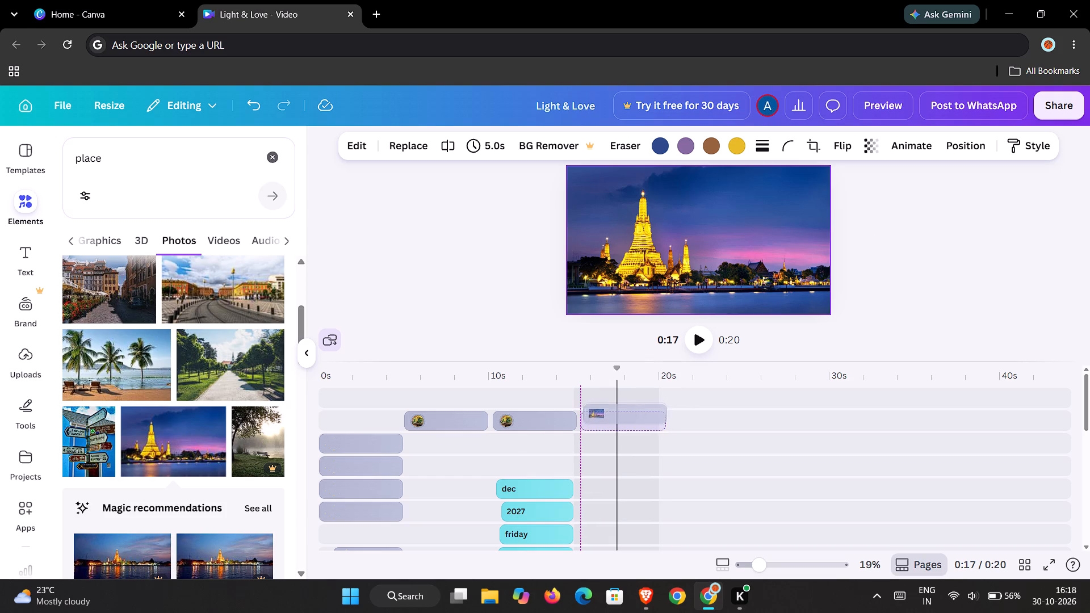
pyautogui.moveTo(617, 416); pyautogui.dragTo(610, 419)
pyautogui.moveTo(610, 401); pyautogui.dragTo(610, 423)
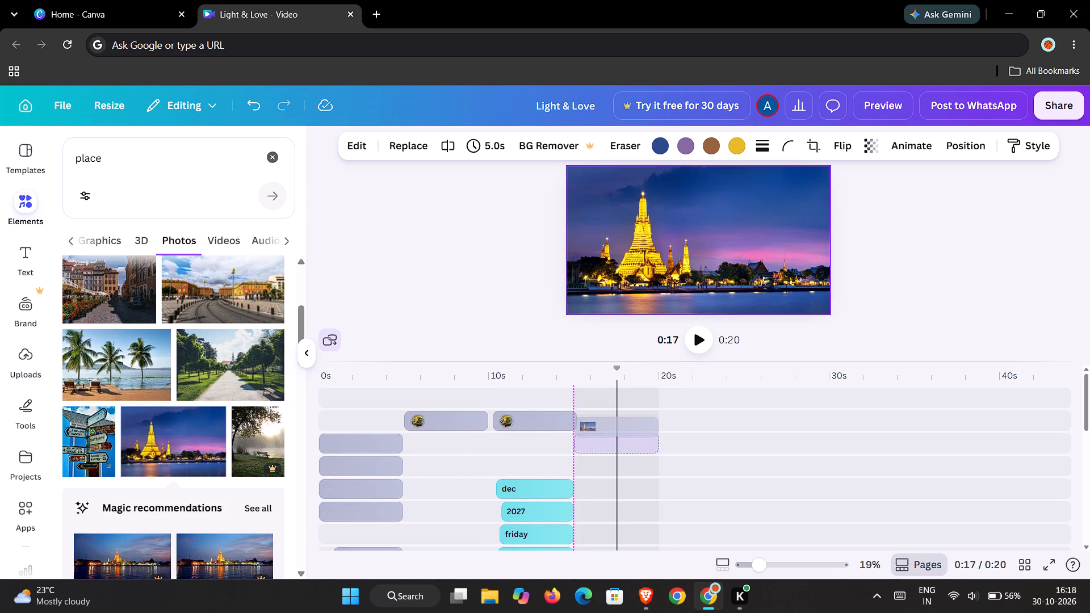
pyautogui.moveTo(610, 423); pyautogui.dragTo(610, 422)
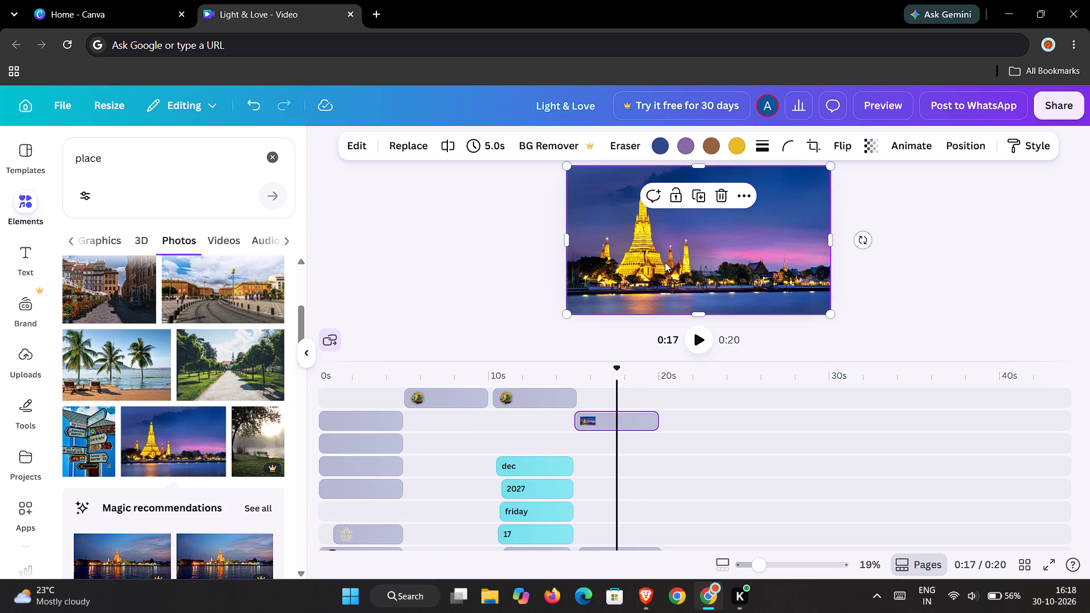
# Move the temple photo's clip up to the top overlay track, directly after the second budgie clip at about 15 seconds.
pyautogui.moveTo(626, 415); pyautogui.dragTo(612, 394)
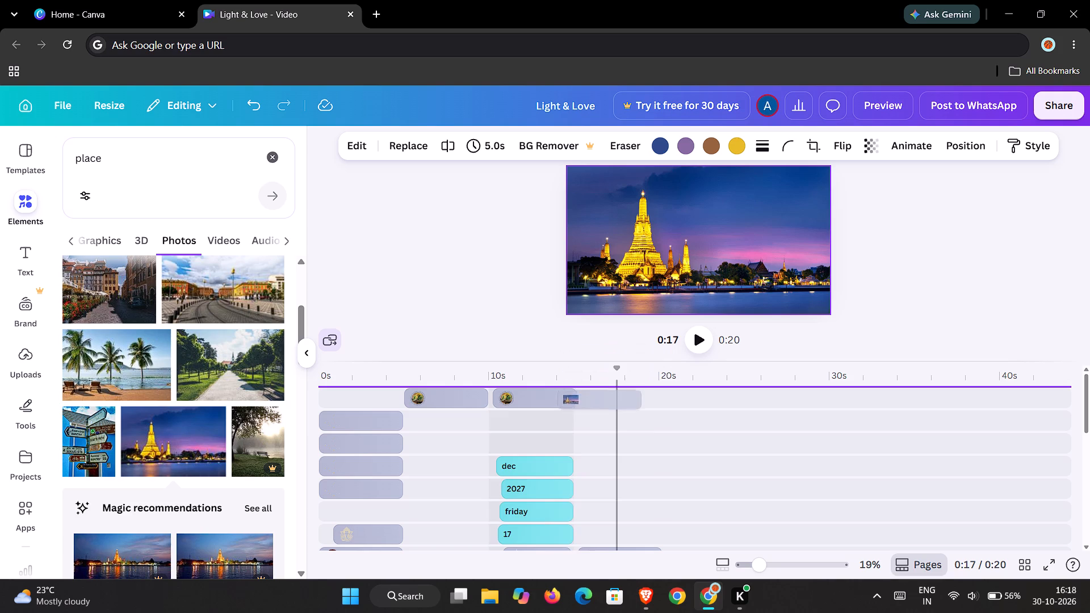
pyautogui.moveTo(612, 394); pyautogui.dragTo(660, 404)
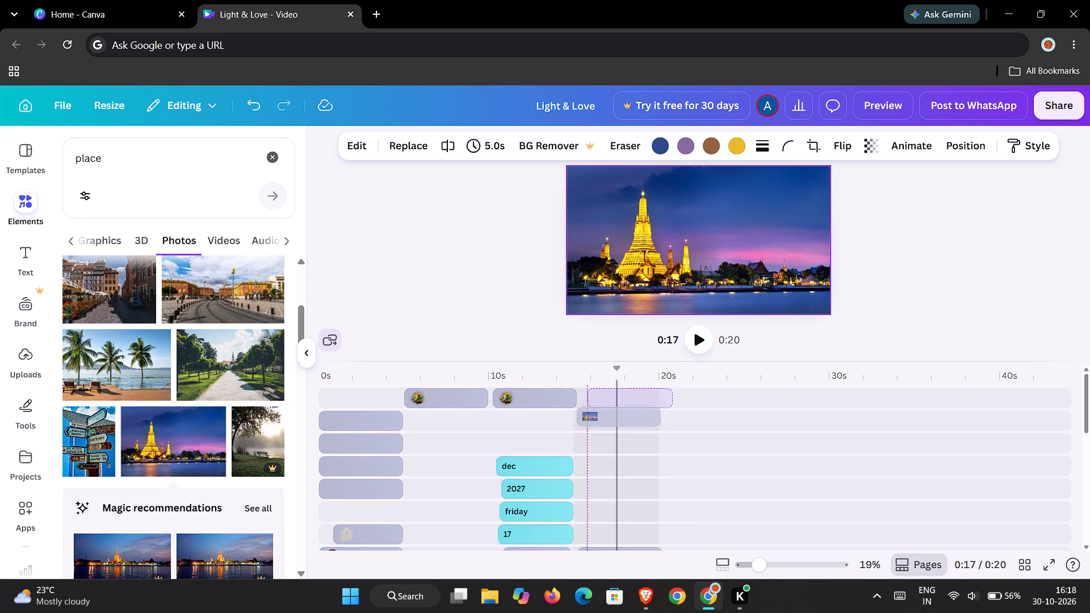
pyautogui.moveTo(660, 404); pyautogui.dragTo(624, 381)
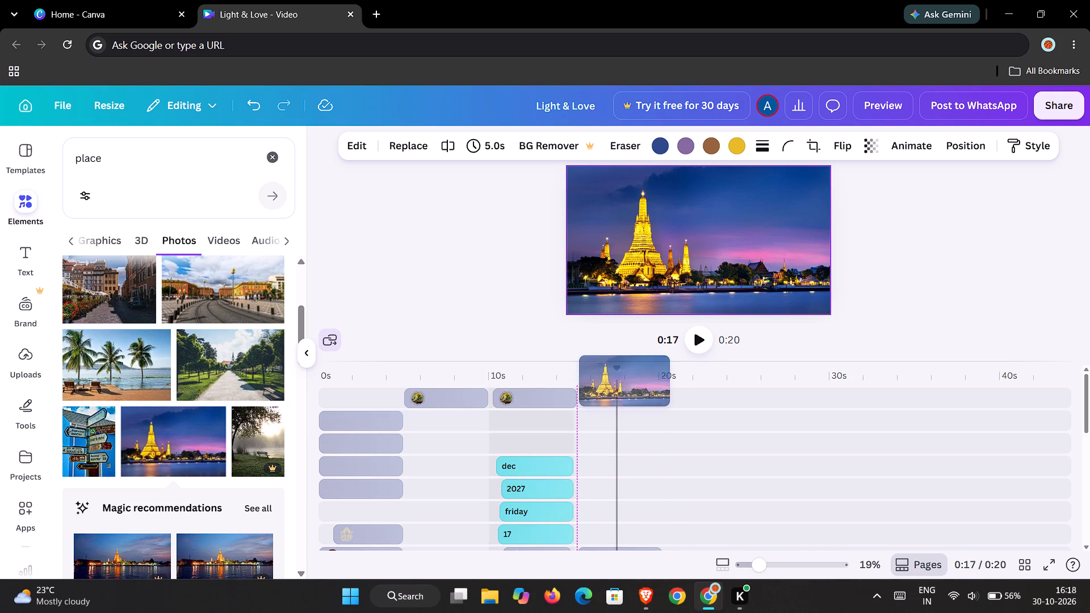
pyautogui.moveTo(624, 381); pyautogui.dragTo(626, 383)
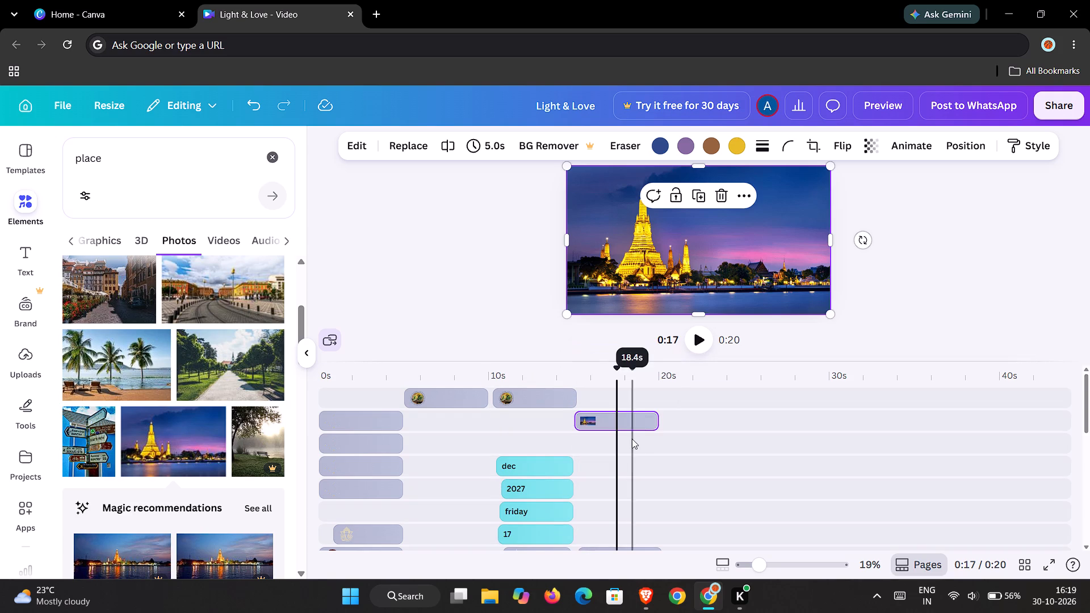
pyautogui.scroll(2, 632, 439)
pyautogui.moveTo(609, 418); pyautogui.dragTo(612, 398)
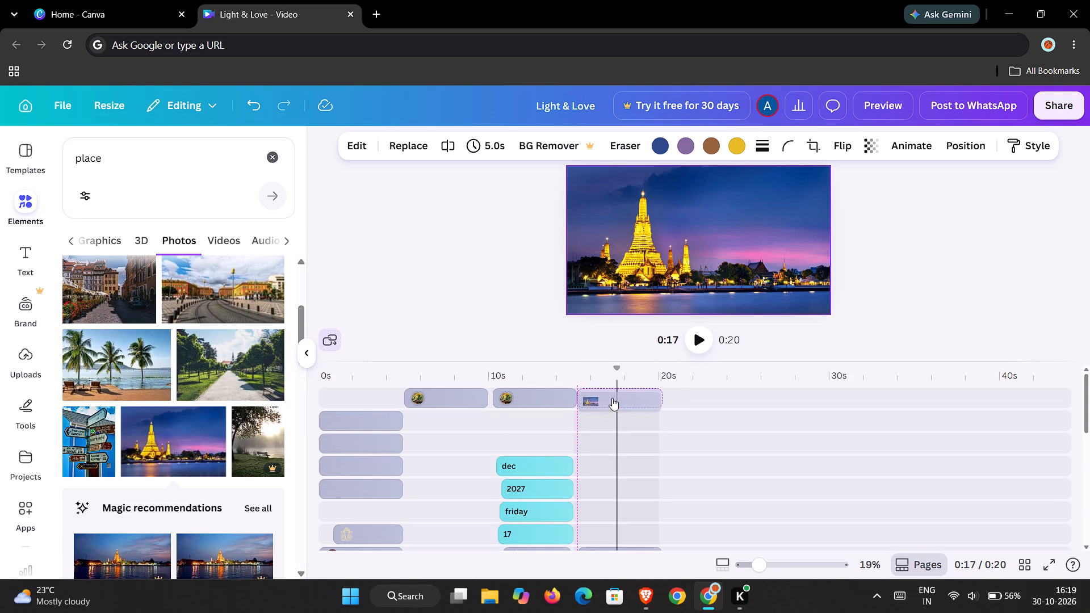
pyautogui.scroll(3, 676, 412)
# Place the temple photo into the round frame on the address page, replacing the budgie photo.
pyautogui.moveTo(717, 246); pyautogui.dragTo(685, 321)
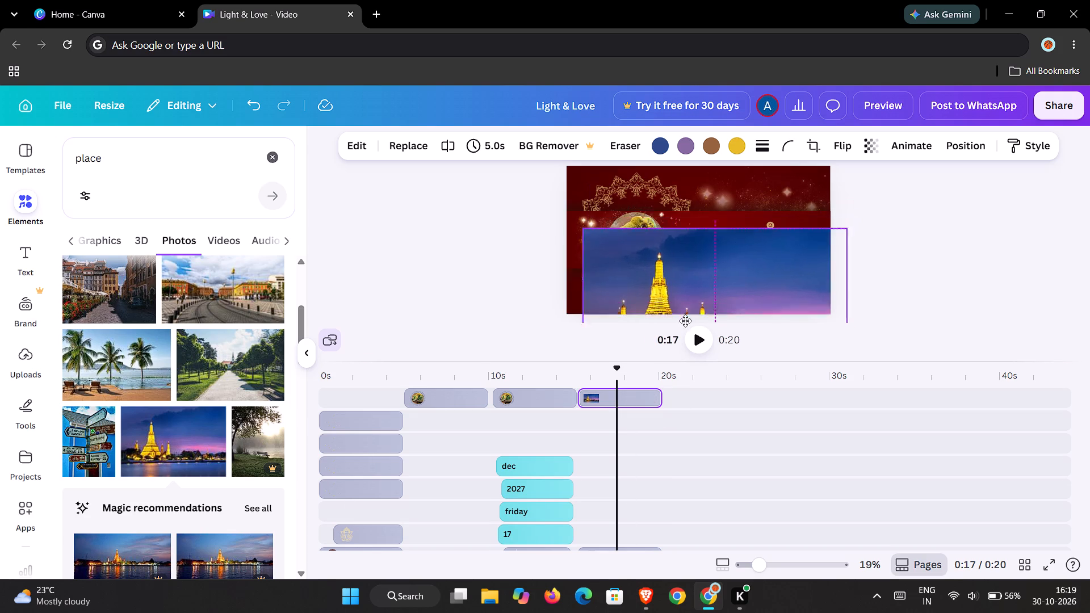
pyautogui.moveTo(685, 321); pyautogui.dragTo(638, 241)
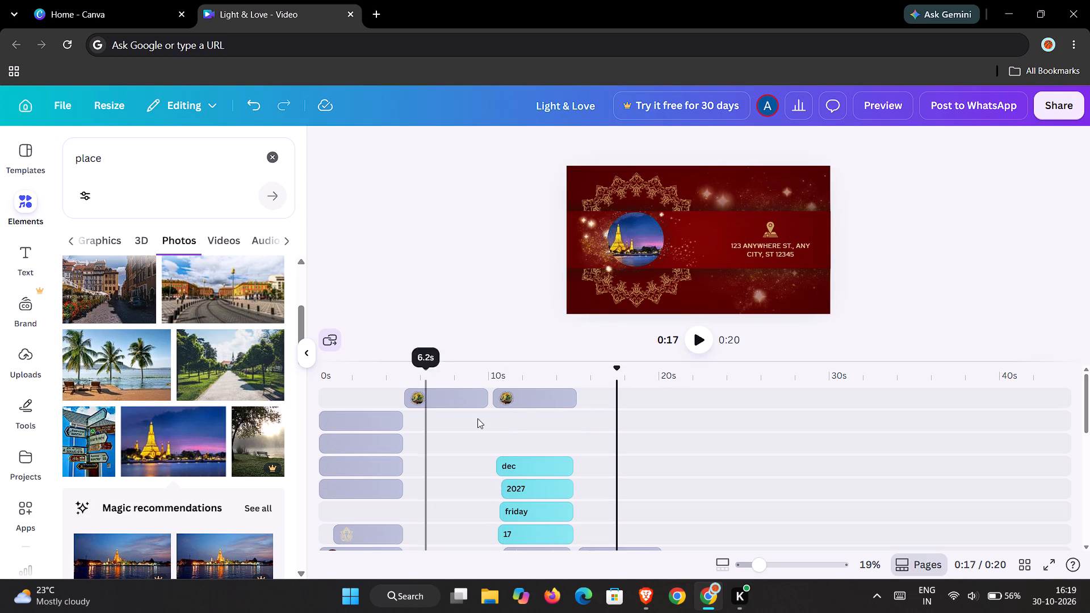
# Scrub back from about 17 to 14 seconds to check the address page's new round photo and the "Save the date" page.
pyautogui.moveTo(614, 370); pyautogui.dragTo(577, 372)
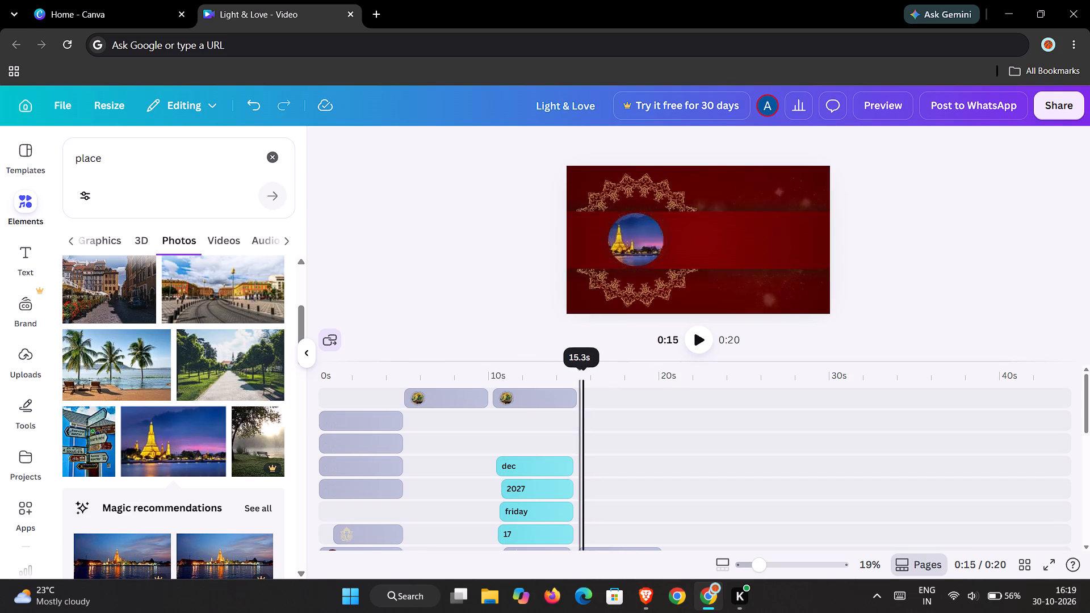
pyautogui.moveTo(577, 372); pyautogui.dragTo(562, 377)
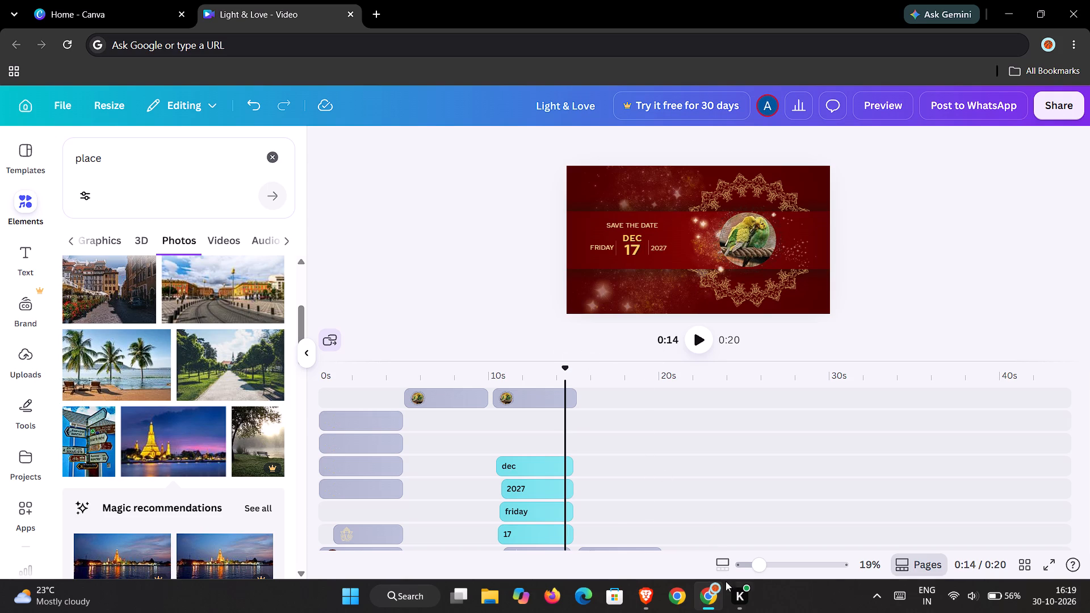